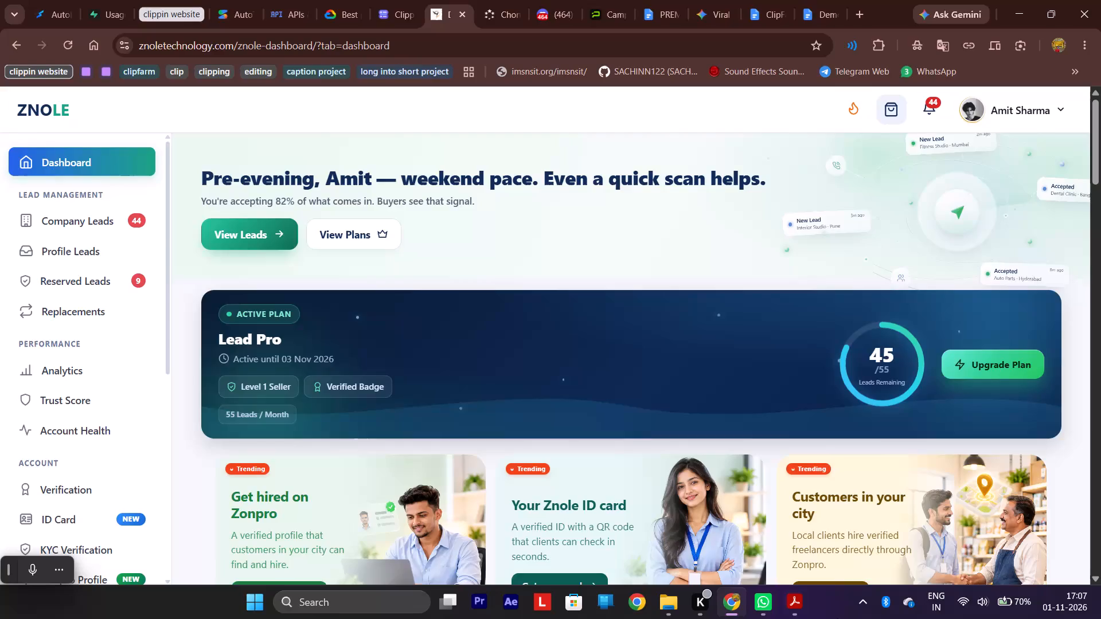
# Copy video_20261101_165934 from the editing folder in the iQOO Z9 5G phone's internal storage into the Downloads folder.
pyautogui.click(666, 596)
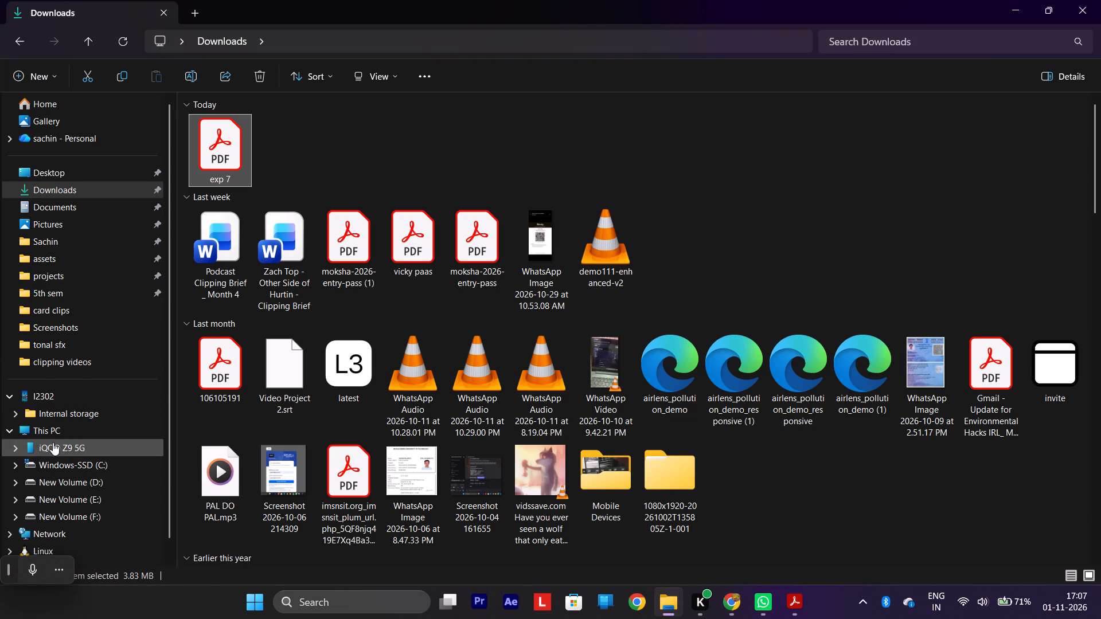
pyautogui.click(53, 442)
pyautogui.doubleClick(284, 128)
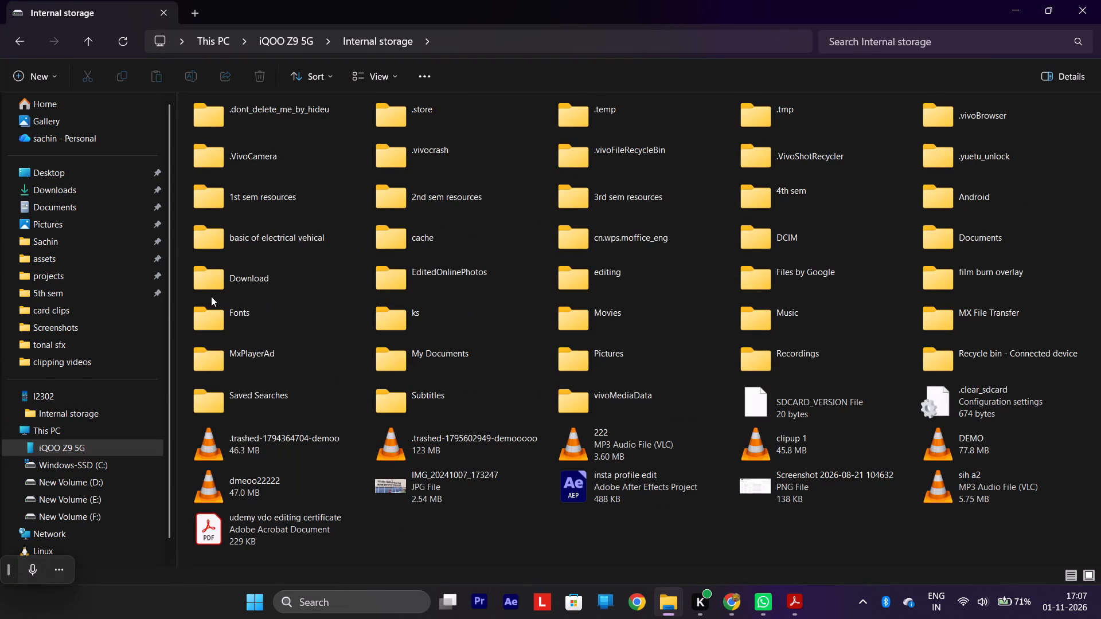
pyautogui.doubleClick(637, 289)
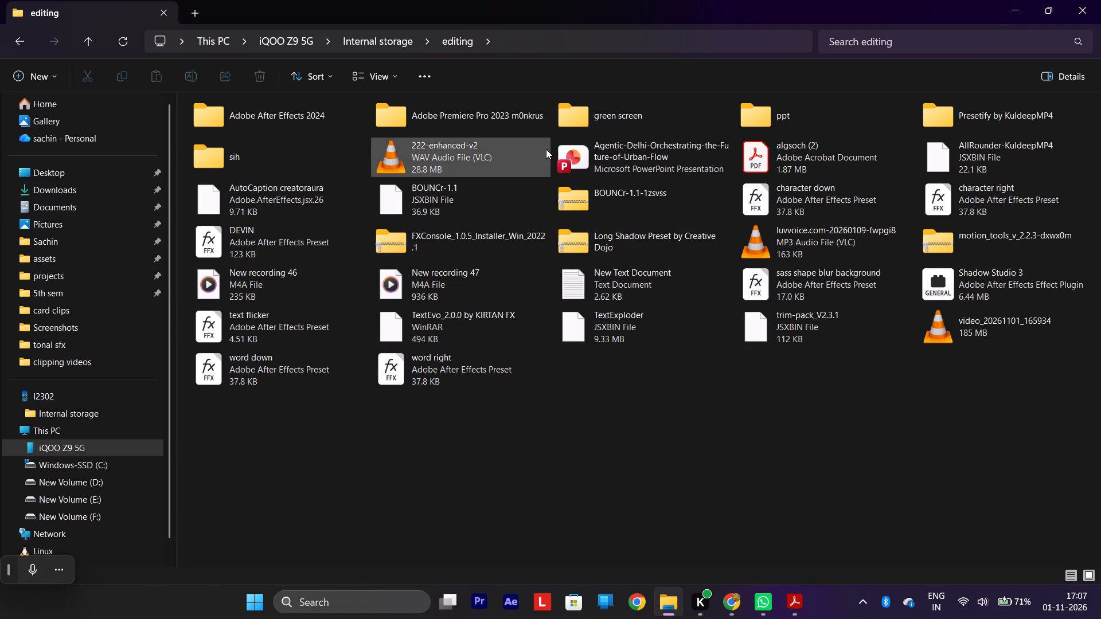
pyautogui.click(938, 335)
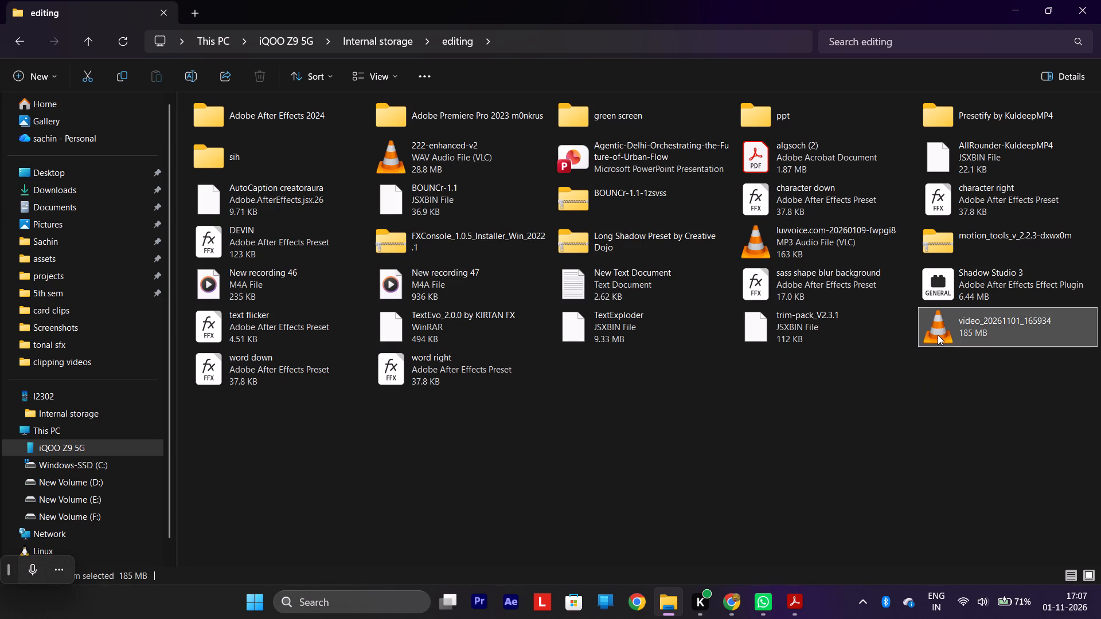
pyautogui.hotkey('ctrl', 'c')
pyautogui.click(101, 191)
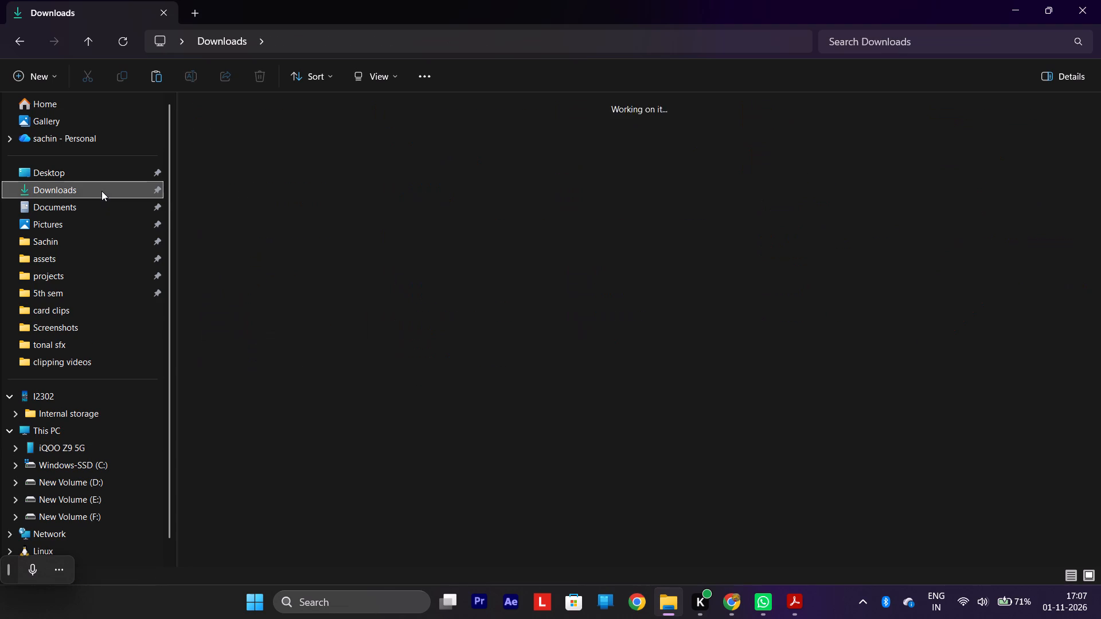
pyautogui.hotkey('ctrl', 'v')
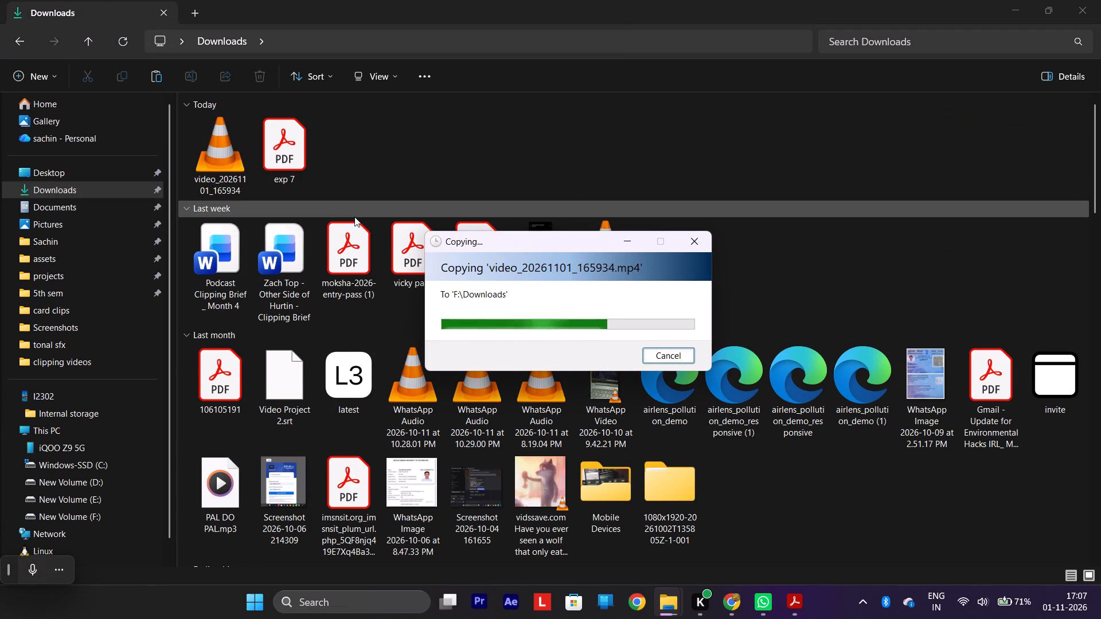
pyautogui.click(557, 150)
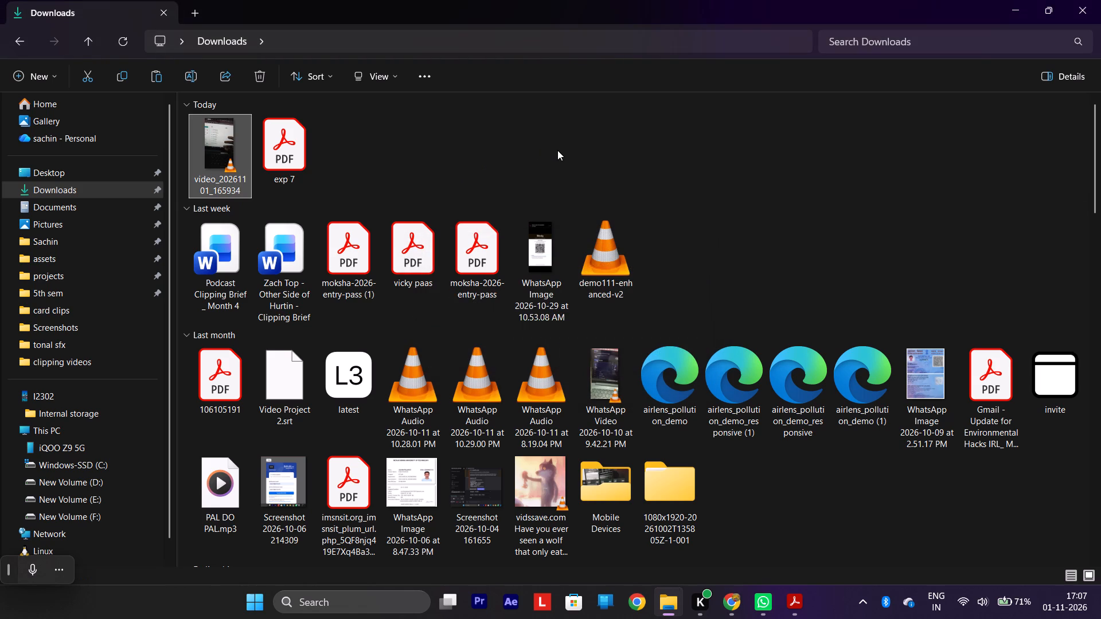
# Launch CapCut and create a new video project.
pyautogui.write('cap')
pyautogui.press('Return')
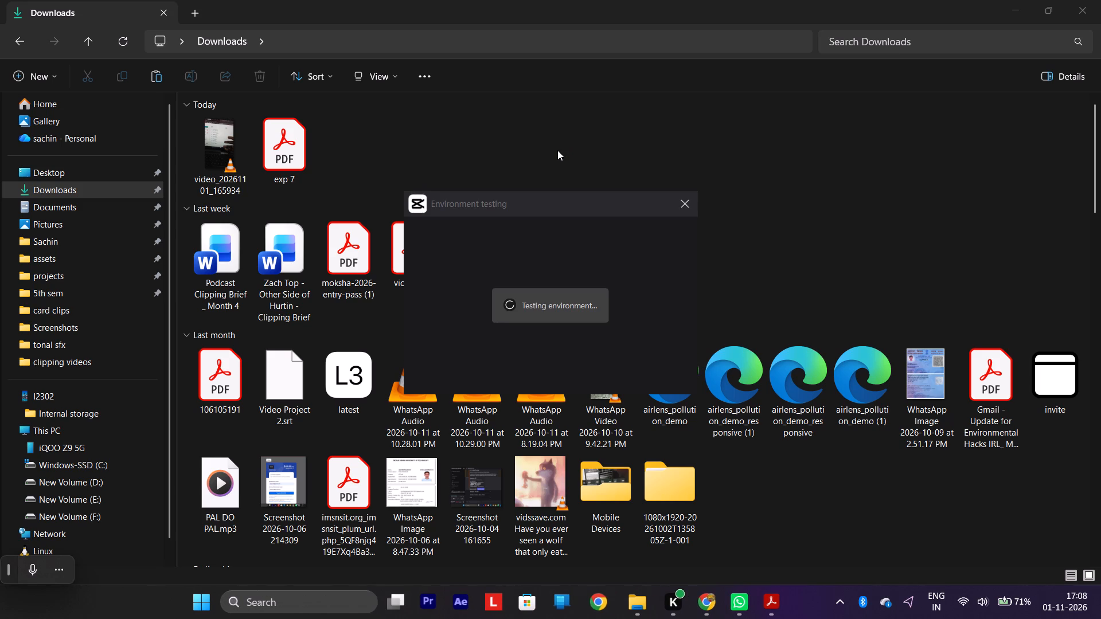
pyautogui.click(684, 205)
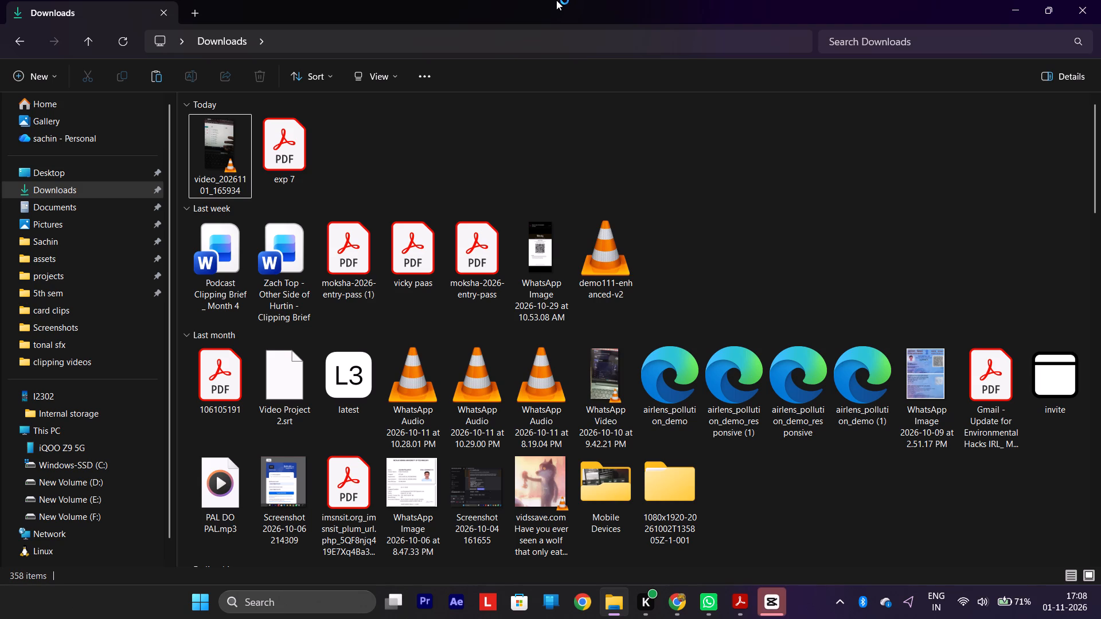
pyautogui.click(763, 601)
pyautogui.scroll(-2, 722, 283)
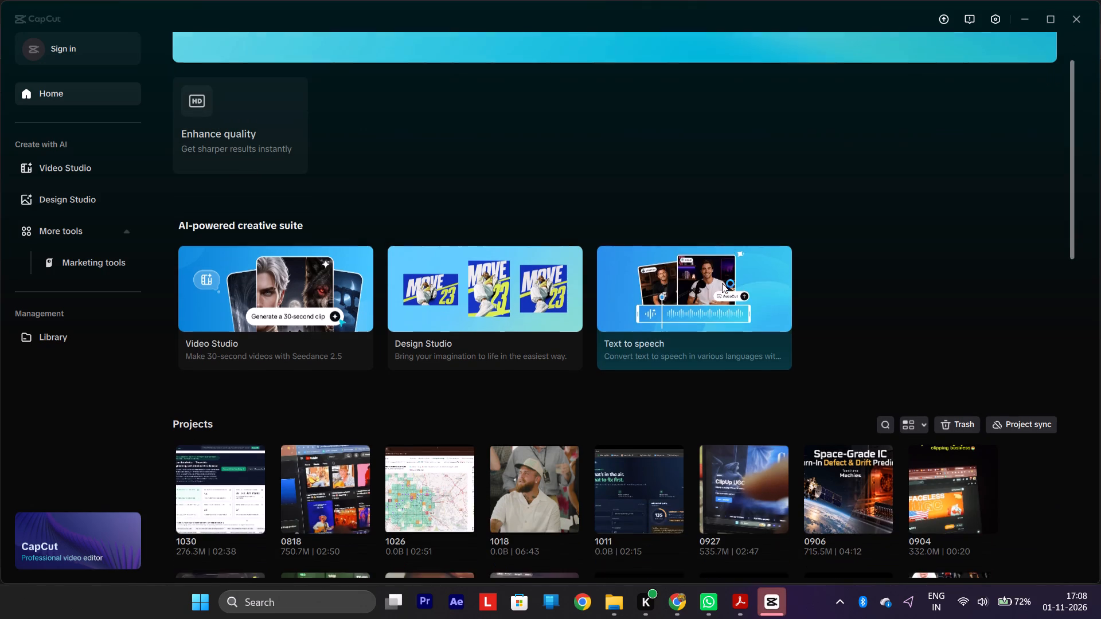
pyautogui.scroll(-1, 722, 283)
pyautogui.scroll(5, 627, 77)
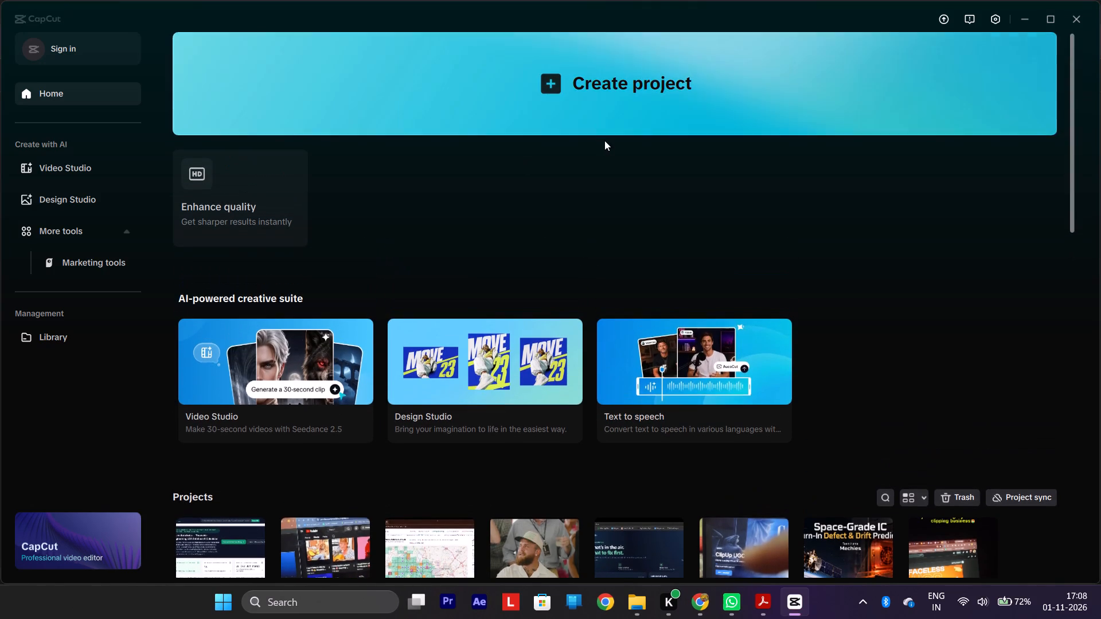
pyautogui.click(639, 89)
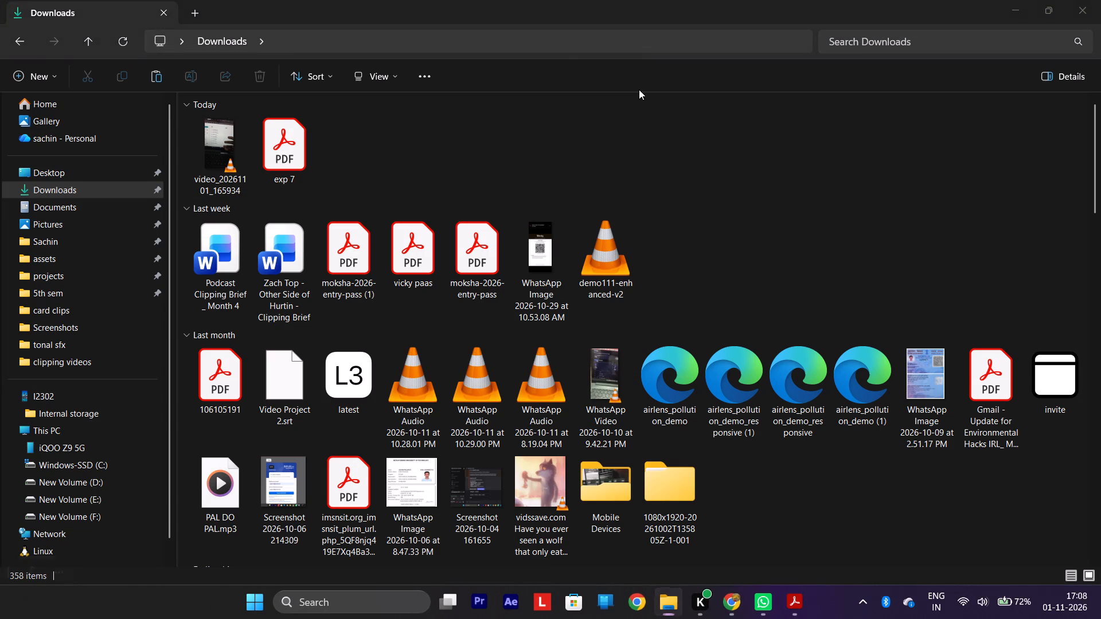
# Import video_20261101_165934 from Downloads into the project and place it at the start of the timeline.
pyautogui.click(201, 152)
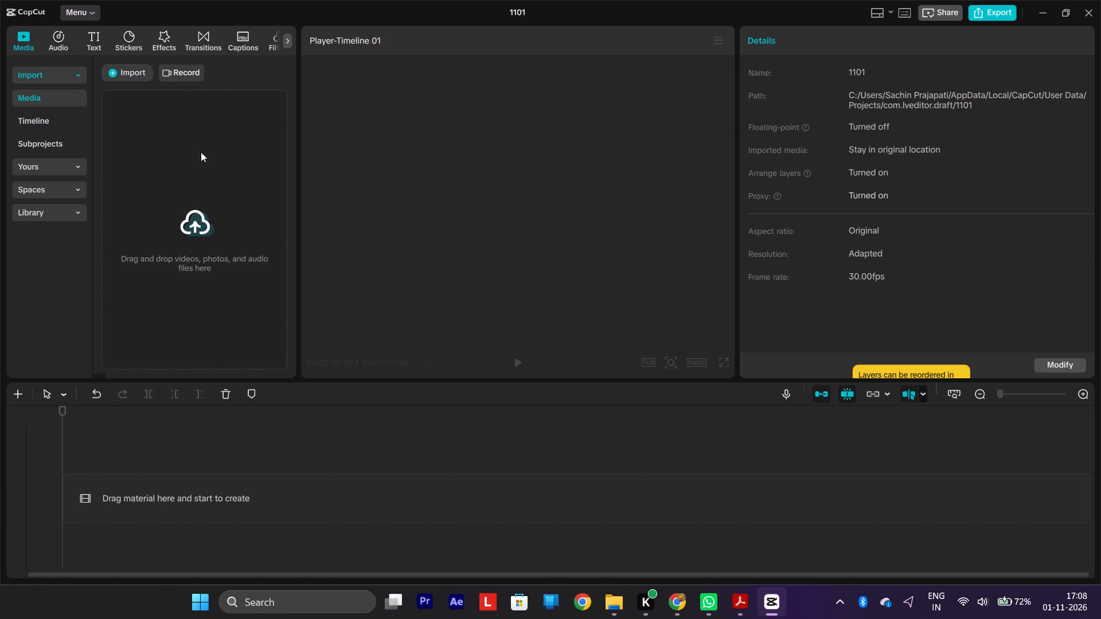
pyautogui.click(217, 237)
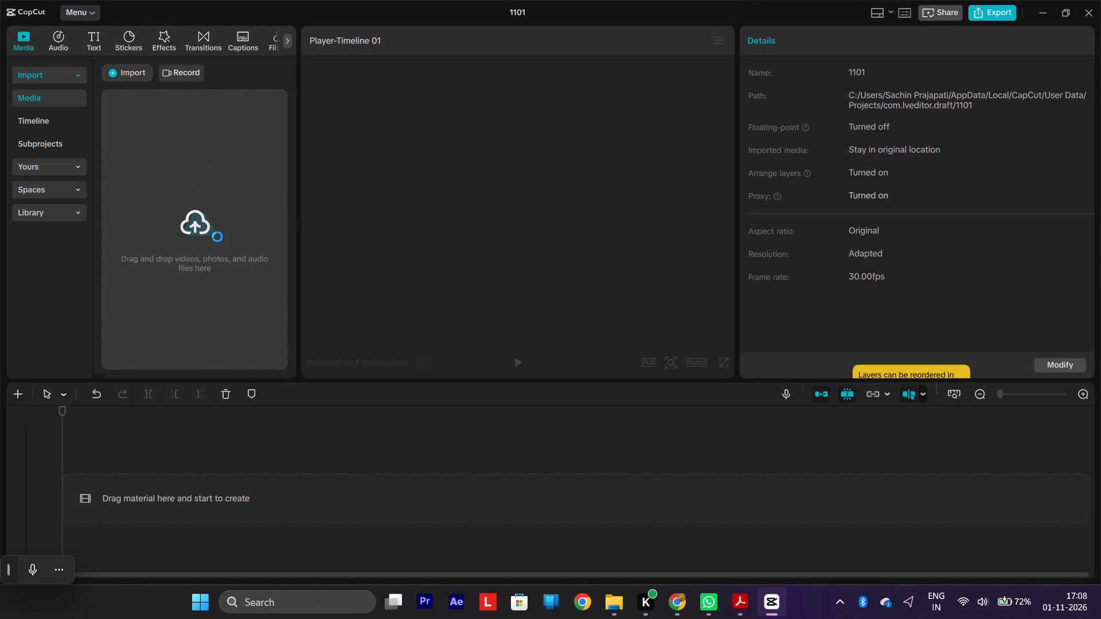
pyautogui.click(165, 128)
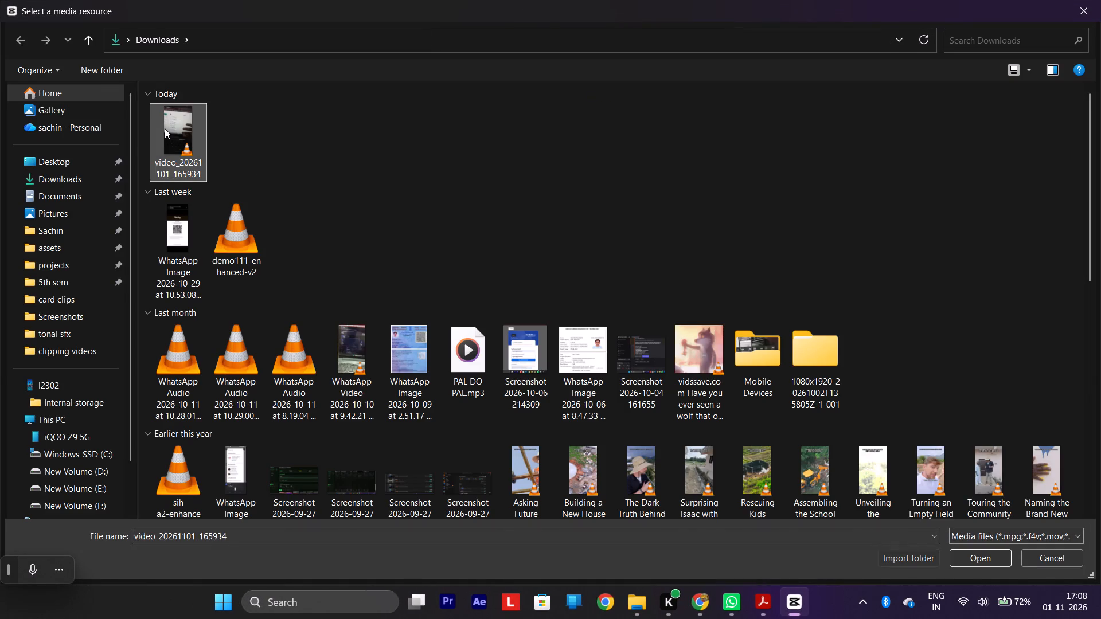
pyautogui.press('Return')
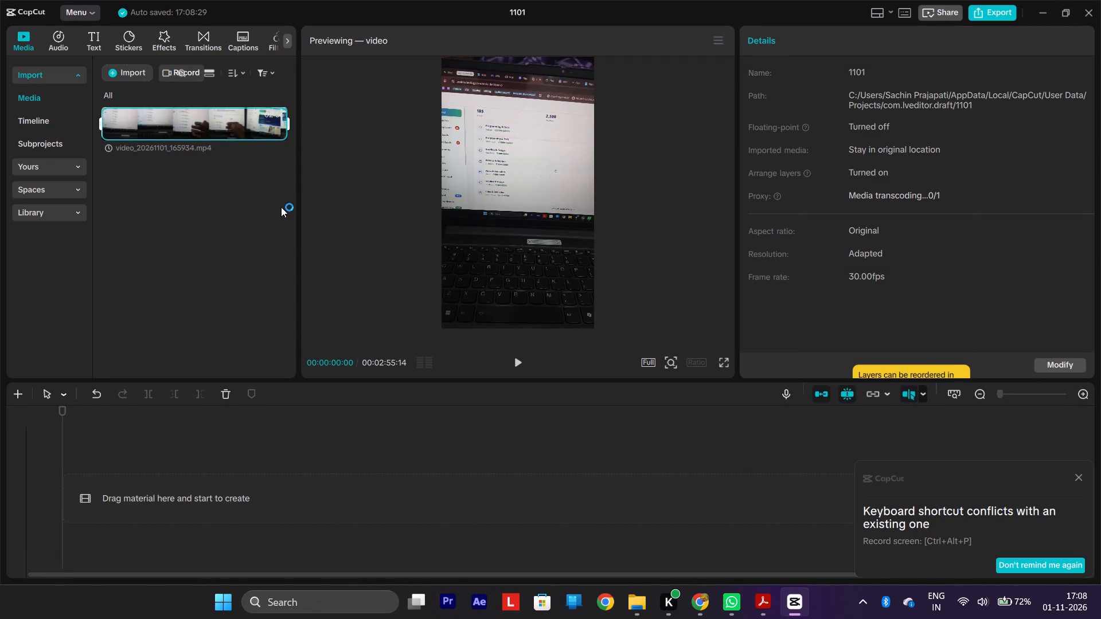
pyautogui.moveTo(248, 130); pyautogui.dragTo(227, 484)
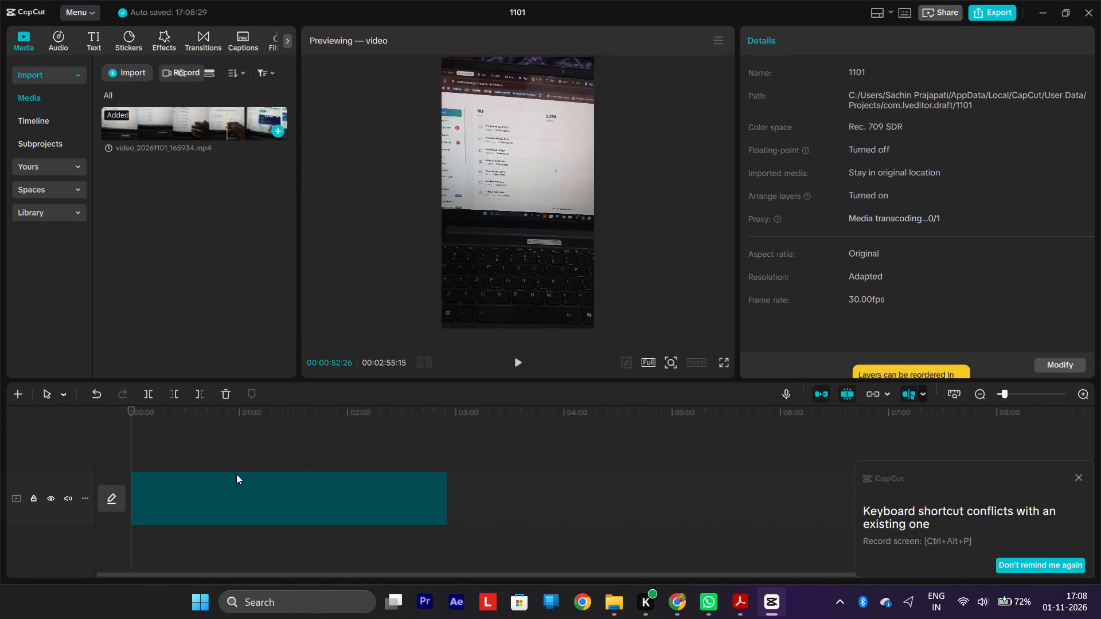
# Switch the workspace to the layout with a tall, full-height player and dismiss the shortcut-conflict notice.
pyautogui.click(873, 15)
pyautogui.click(878, 119)
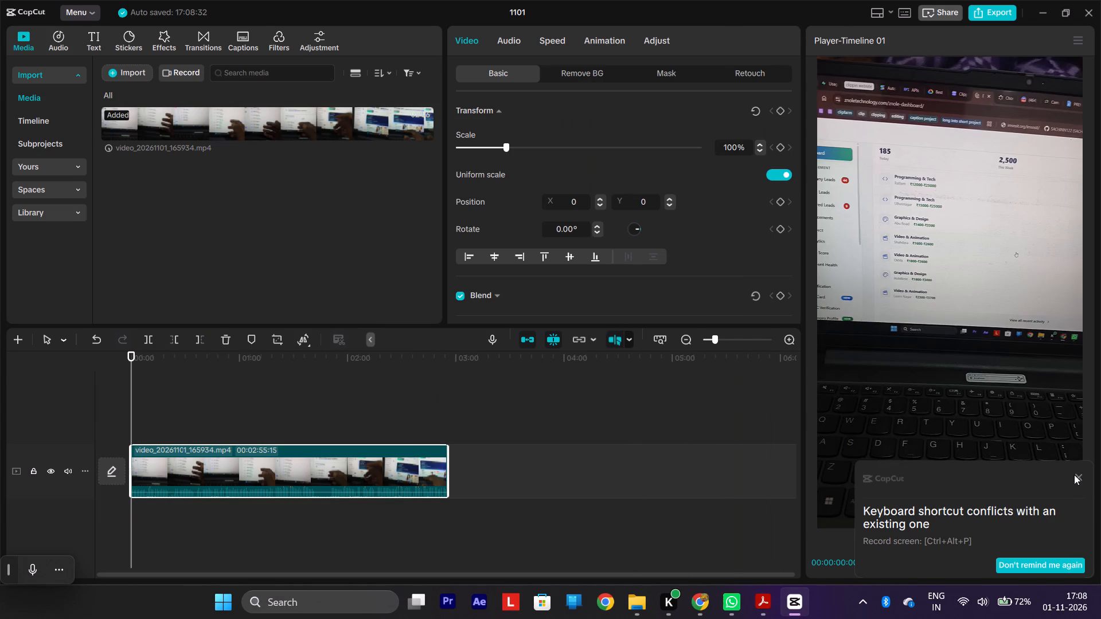
pyautogui.click(1078, 478)
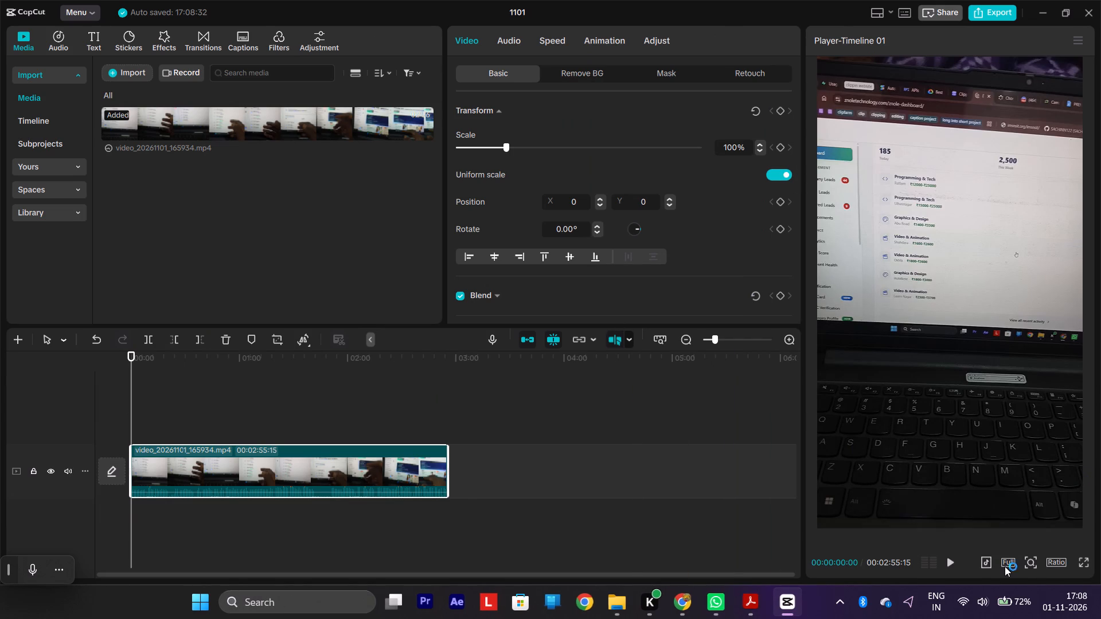
# Set the player's social media preview to Instagram Reels.
pyautogui.click(1005, 566)
pyautogui.click(829, 422)
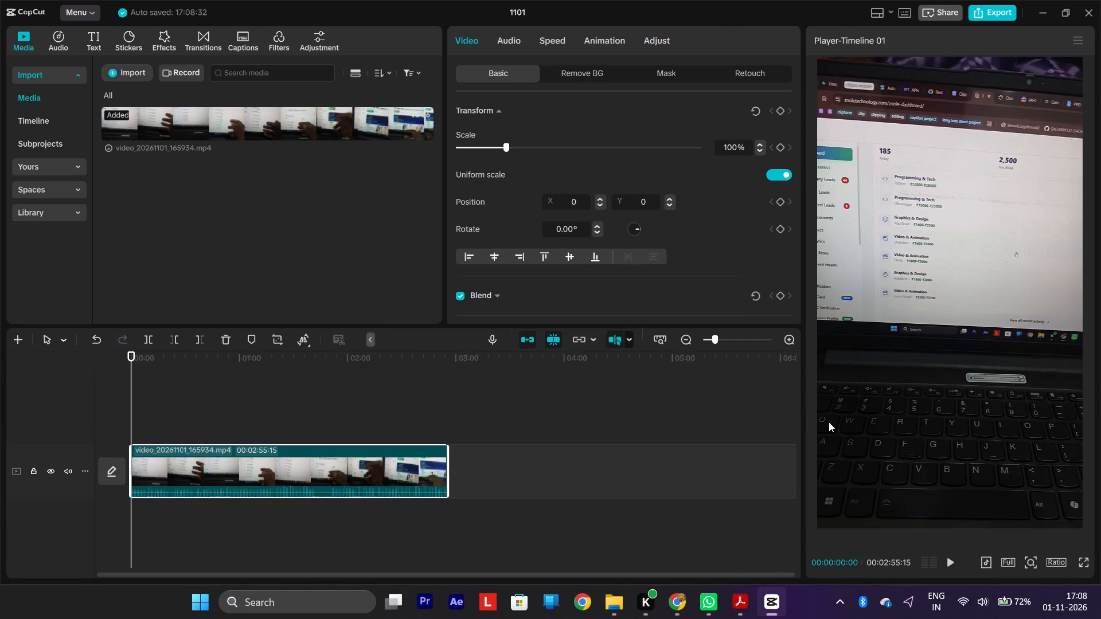
pyautogui.click(987, 566)
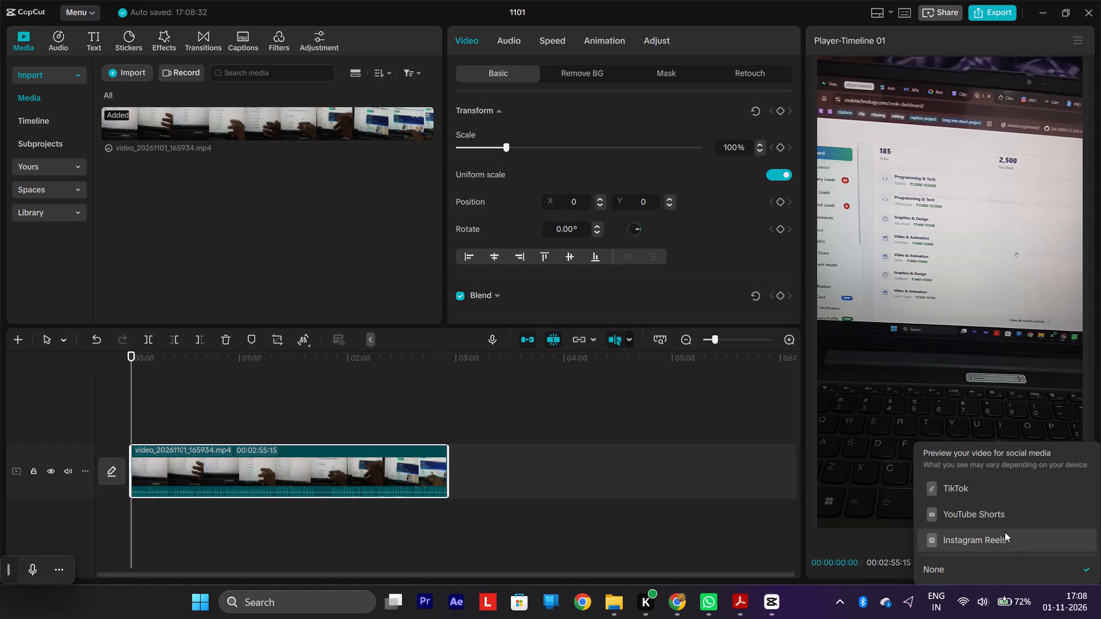
pyautogui.moveTo(989, 514); pyautogui.dragTo(989, 535)
pyautogui.click(989, 535)
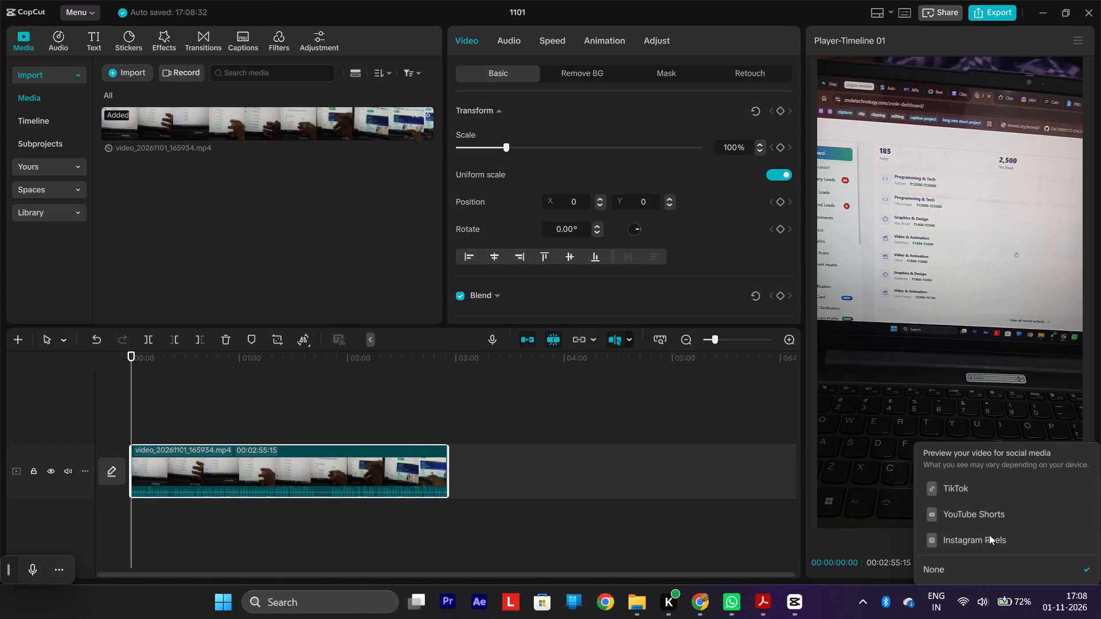
pyautogui.click(989, 535)
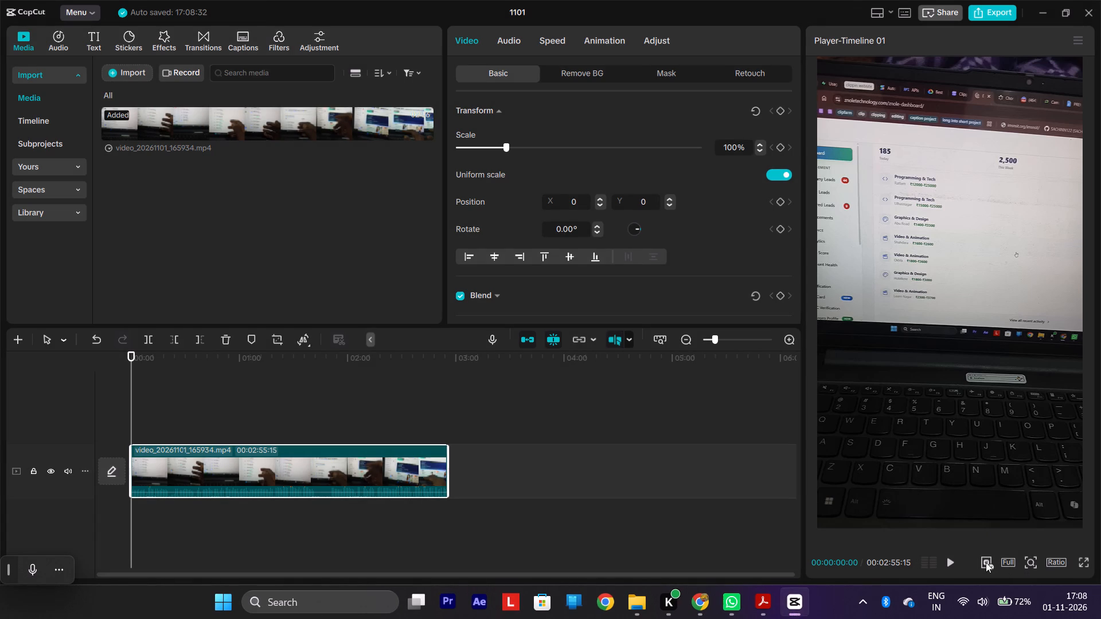
pyautogui.click(986, 562)
pyautogui.click(1017, 538)
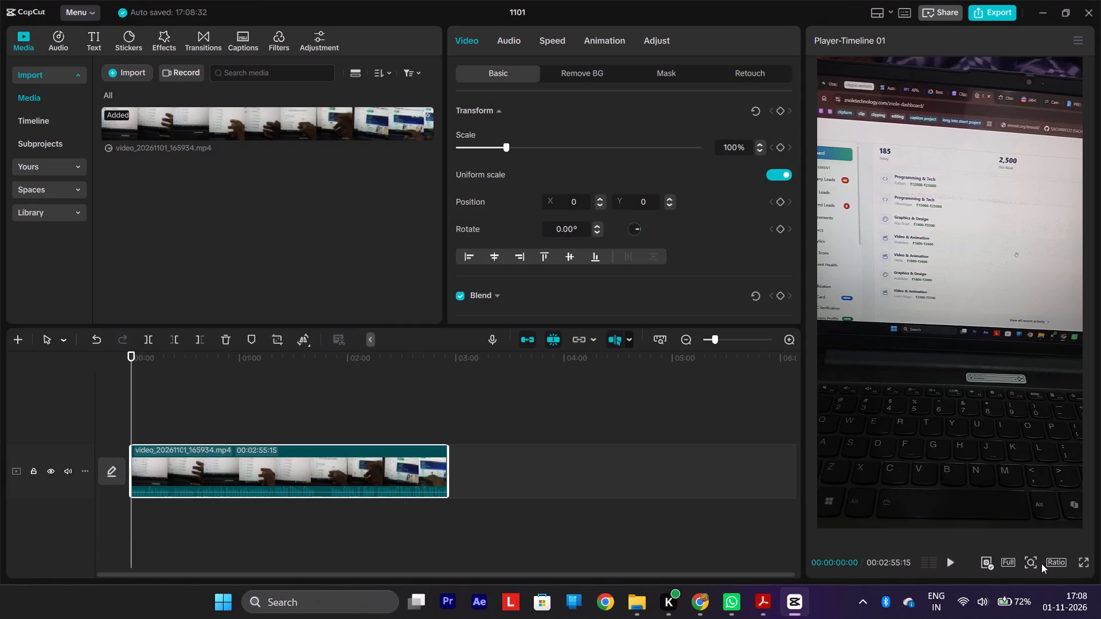
# Change the project's aspect ratio from Original to 9:16.
pyautogui.click(1041, 563)
pyautogui.click(1052, 562)
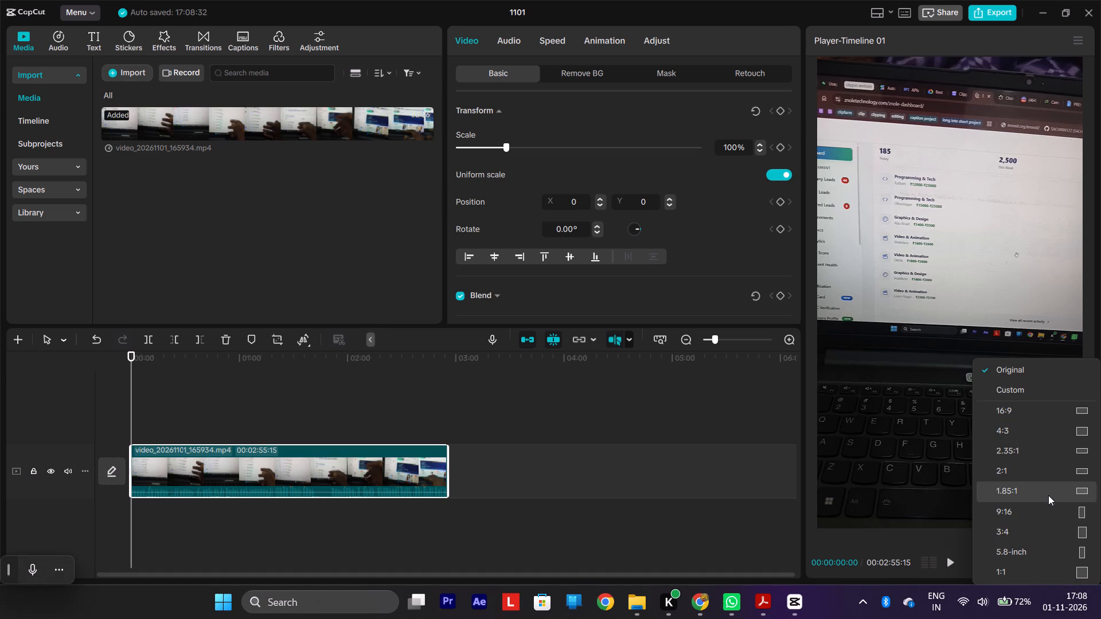
pyautogui.click(1037, 506)
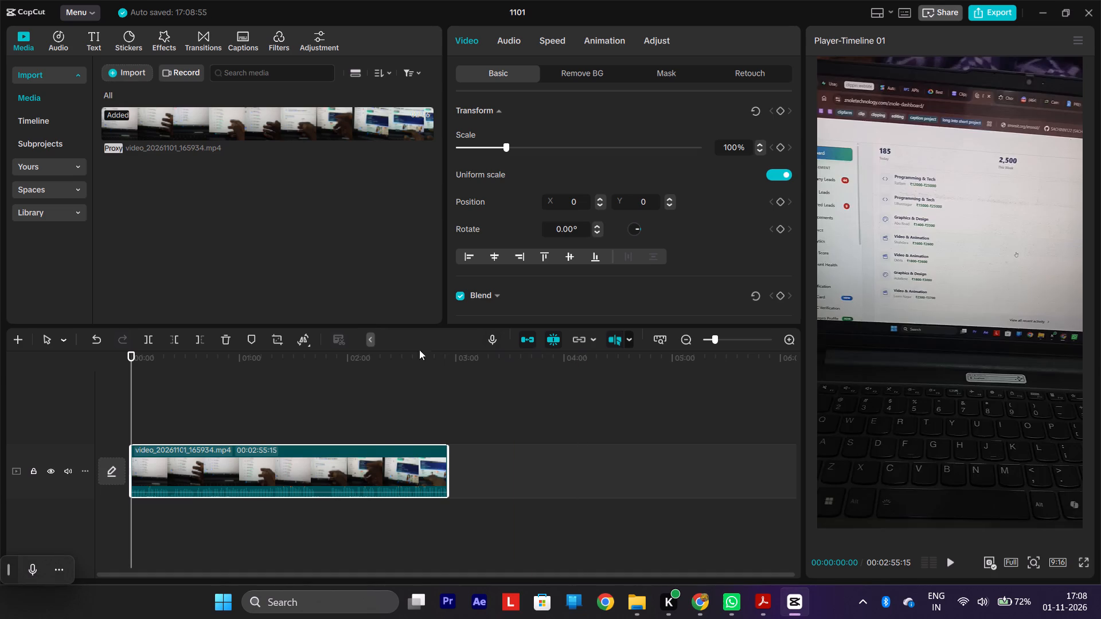
# Play a short section of the video around 01:30 to check the footage.
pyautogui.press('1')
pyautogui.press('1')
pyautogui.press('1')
pyautogui.hscroll(6, 318, 378)
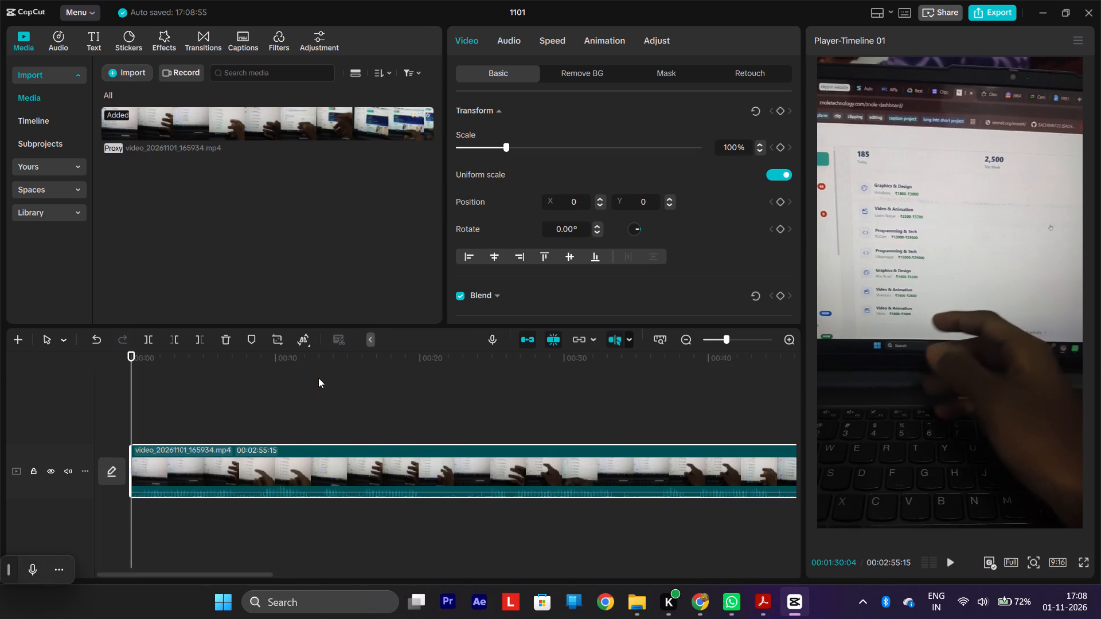
pyautogui.hscroll(2, 318, 378)
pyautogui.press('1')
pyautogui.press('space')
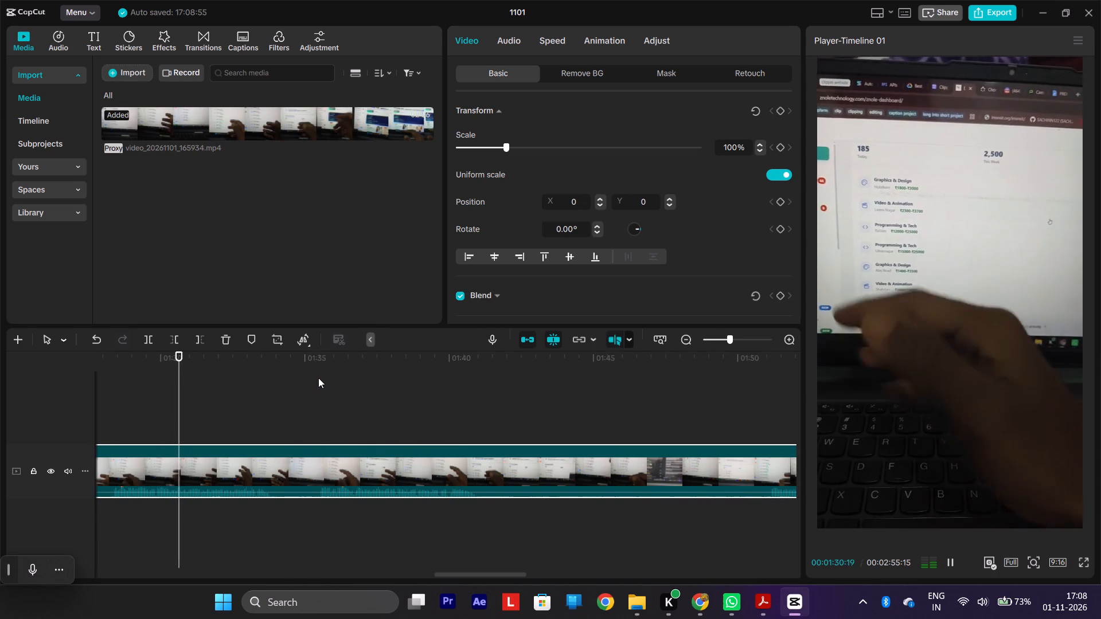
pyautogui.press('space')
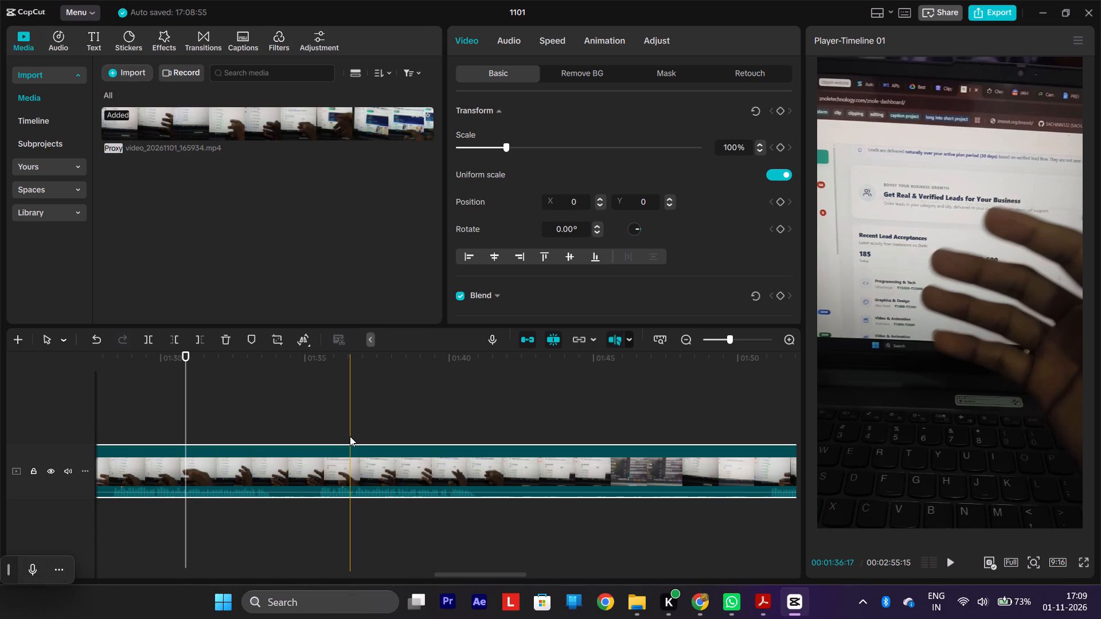
pyautogui.hscroll(5, 323, 489)
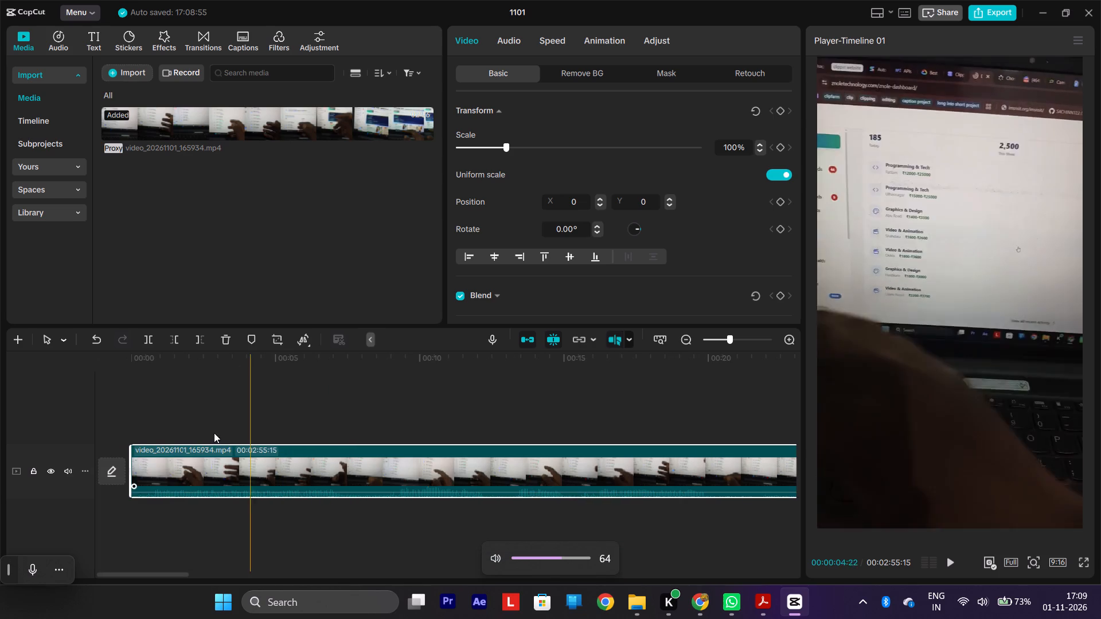
# Turn on noise reduction for the timeline clip and set its volume to 3.2 dB.
pyautogui.press('space')
pyautogui.press('space')
pyautogui.press('space')
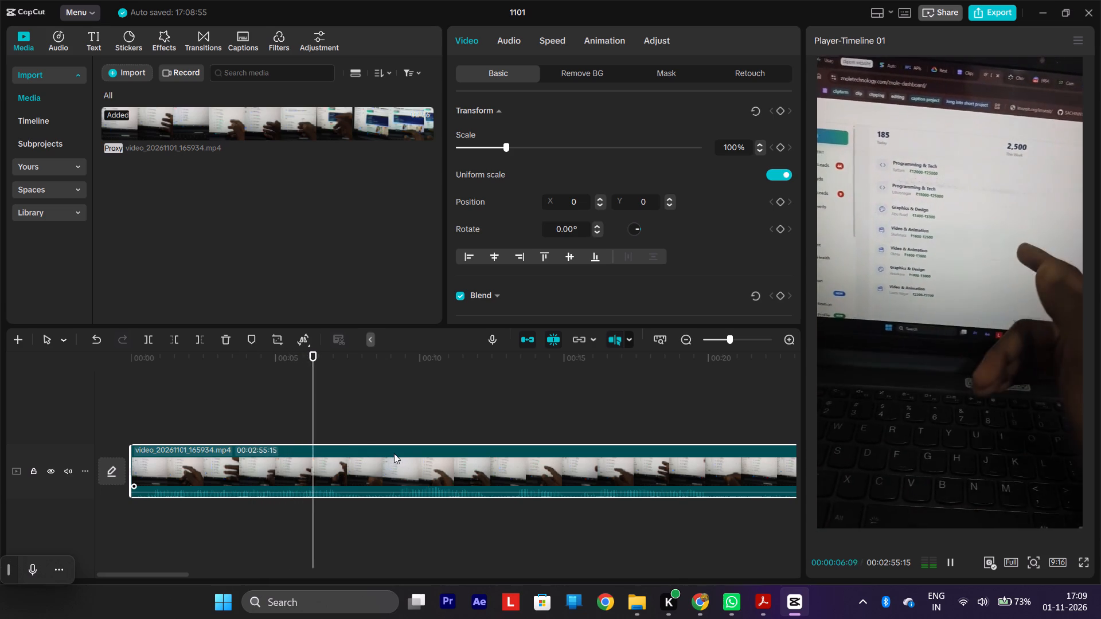
pyautogui.press('space')
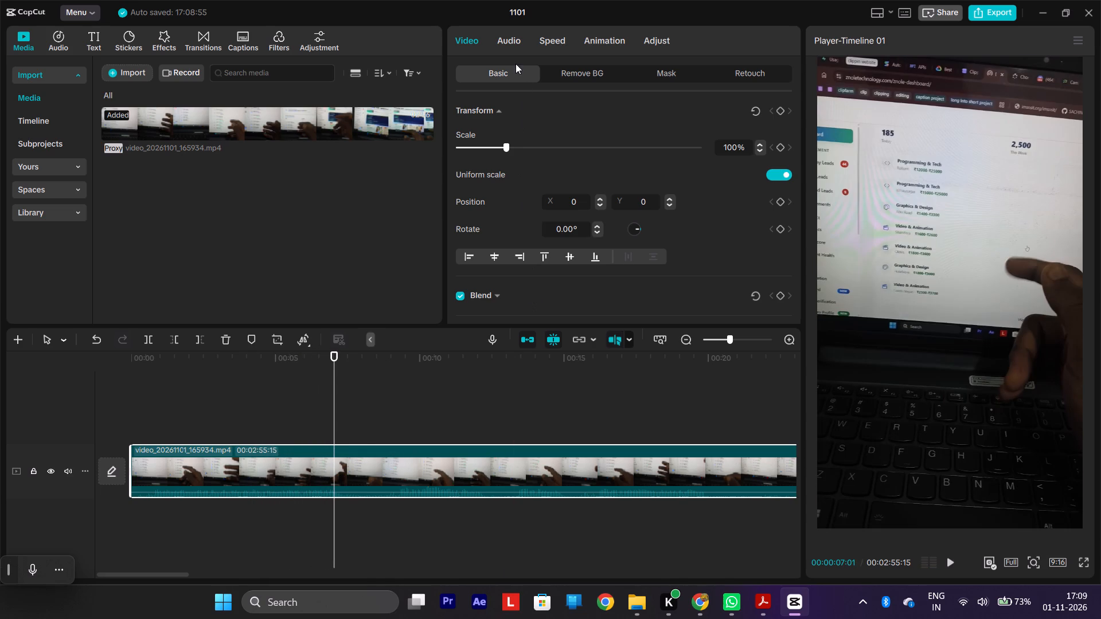
pyautogui.click(513, 46)
pyautogui.scroll(-1, 511, 224)
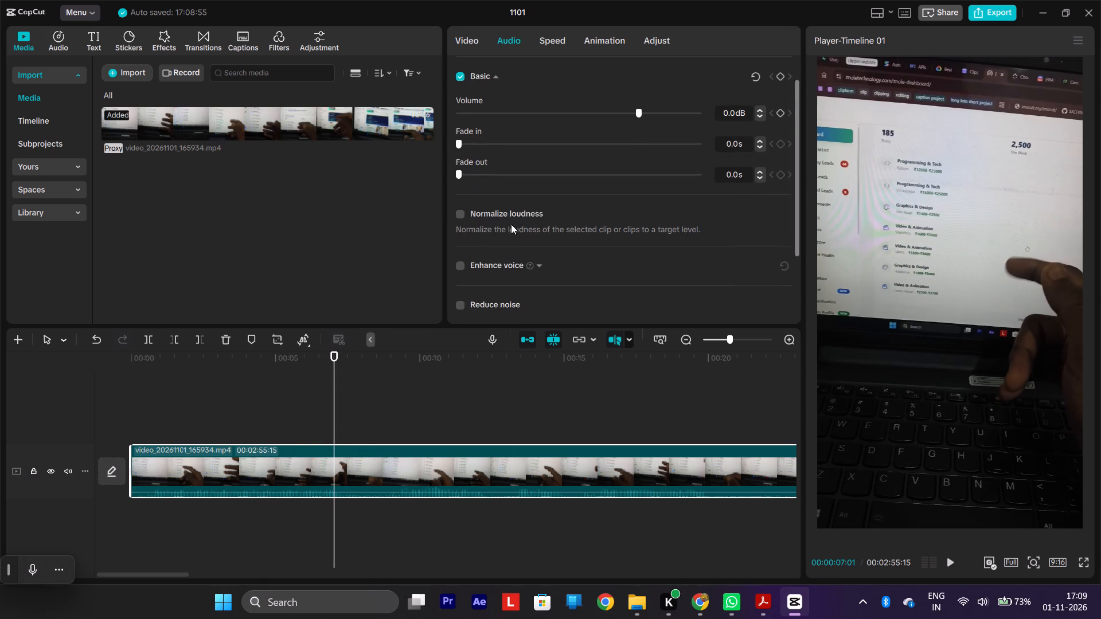
pyautogui.click(459, 301)
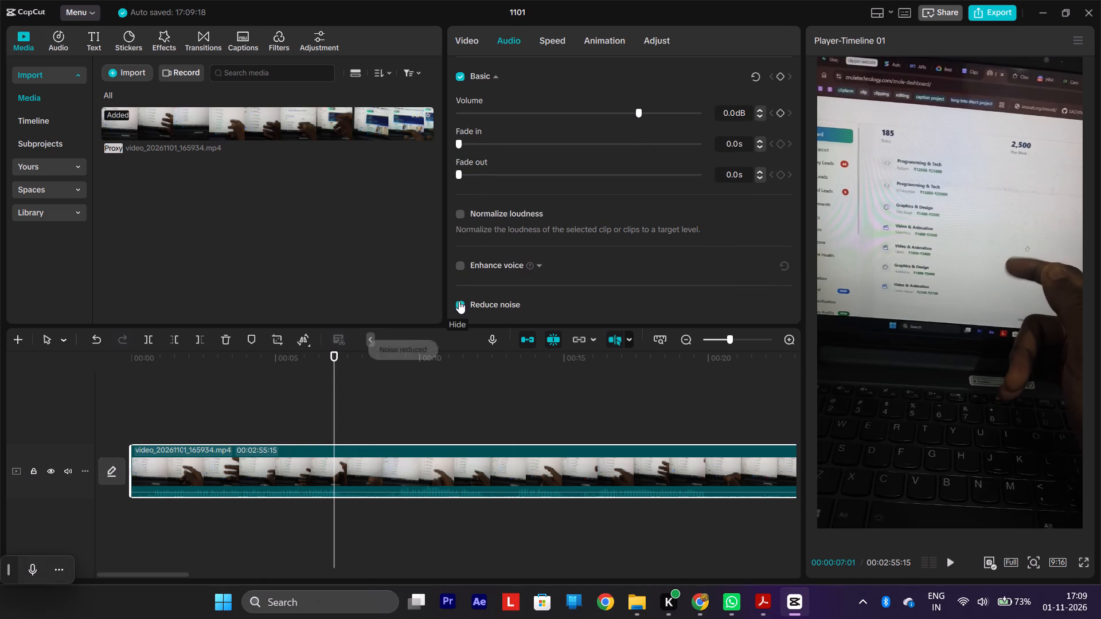
pyautogui.click(640, 113)
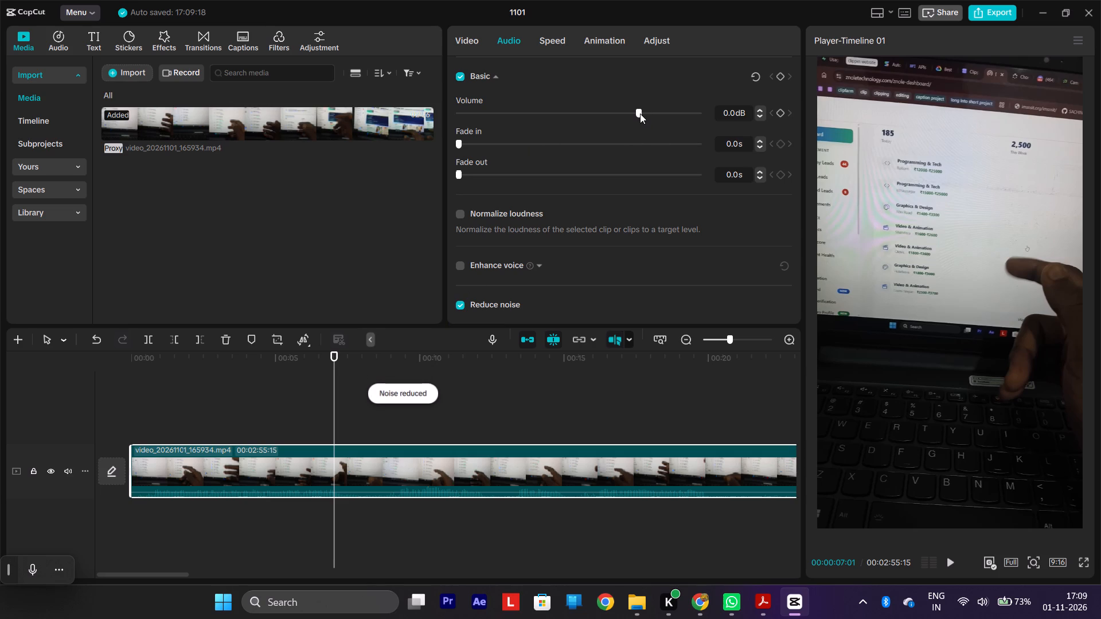
pyautogui.moveTo(640, 113); pyautogui.dragTo(646, 116)
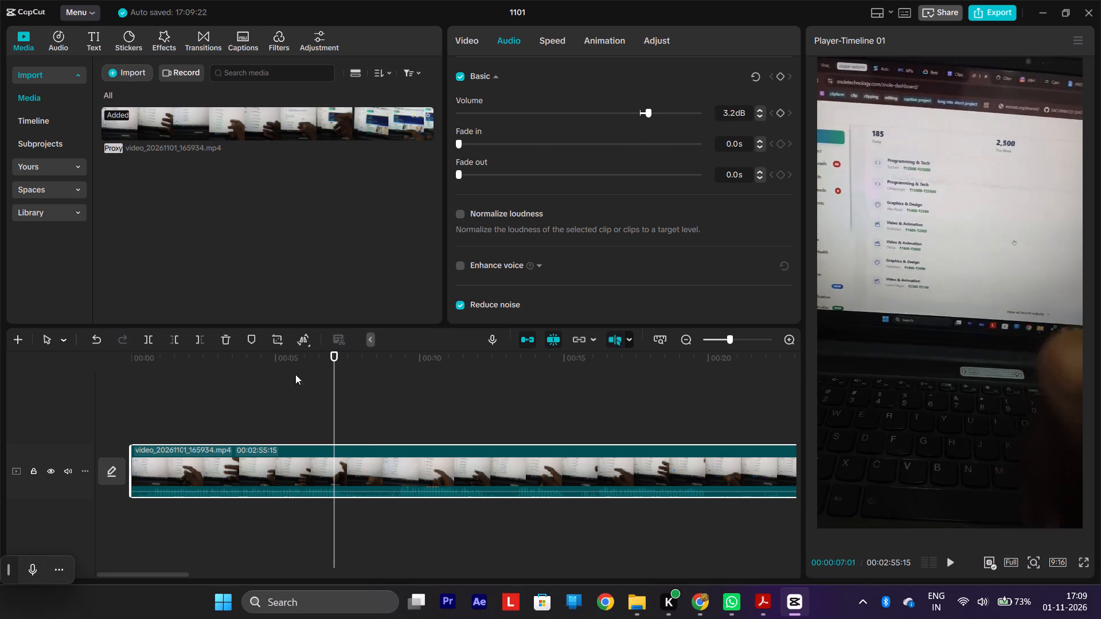
# Trim about the first 20 frames off the beginning of the clip.
pyautogui.press('q')
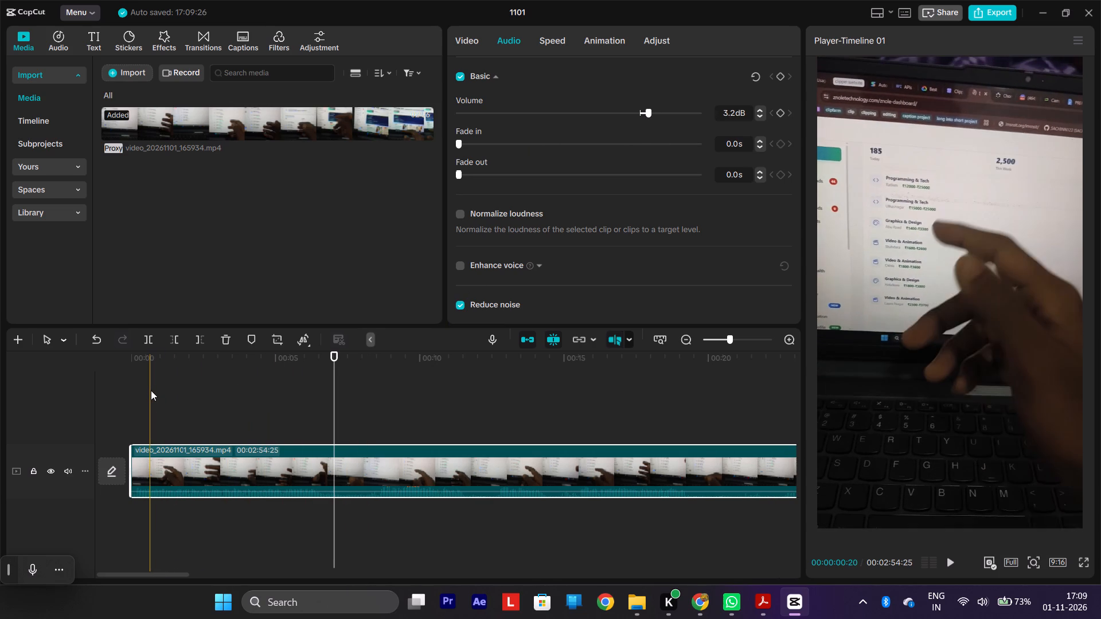
# Split the clip at 00:00:06:16 and cut out the footage from there to 00:00:08:16.
pyautogui.press('space')
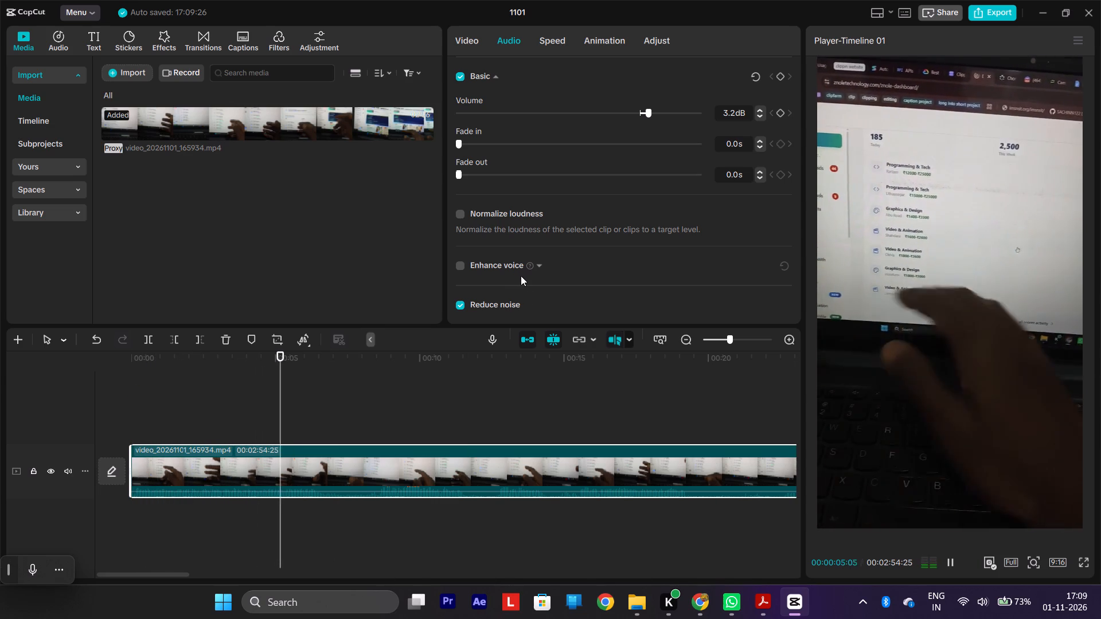
pyautogui.press('space')
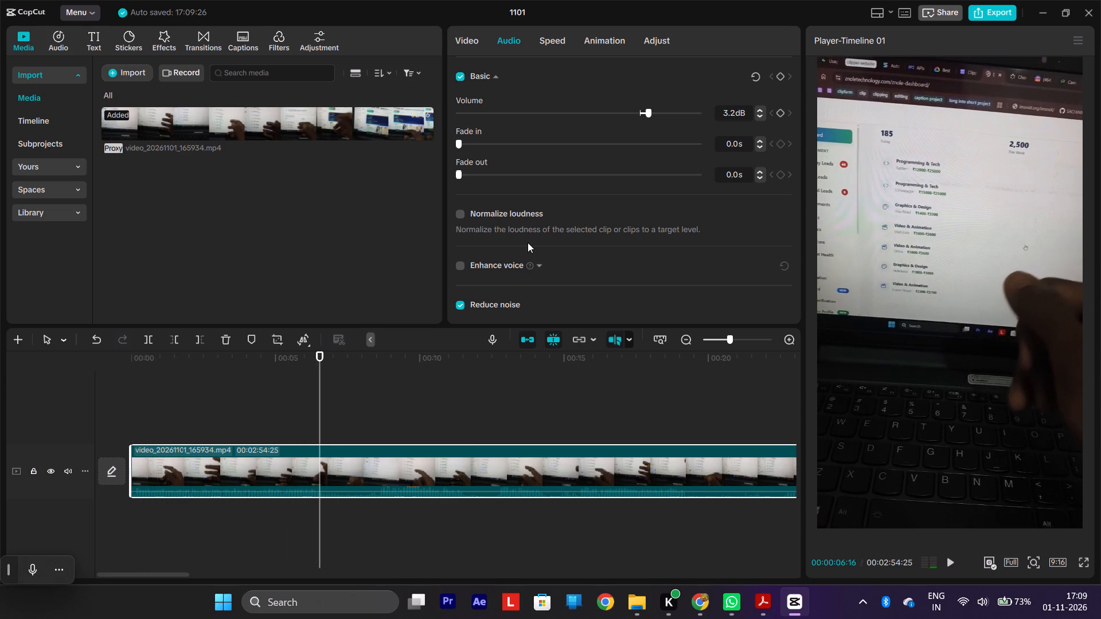
pyautogui.press('s')
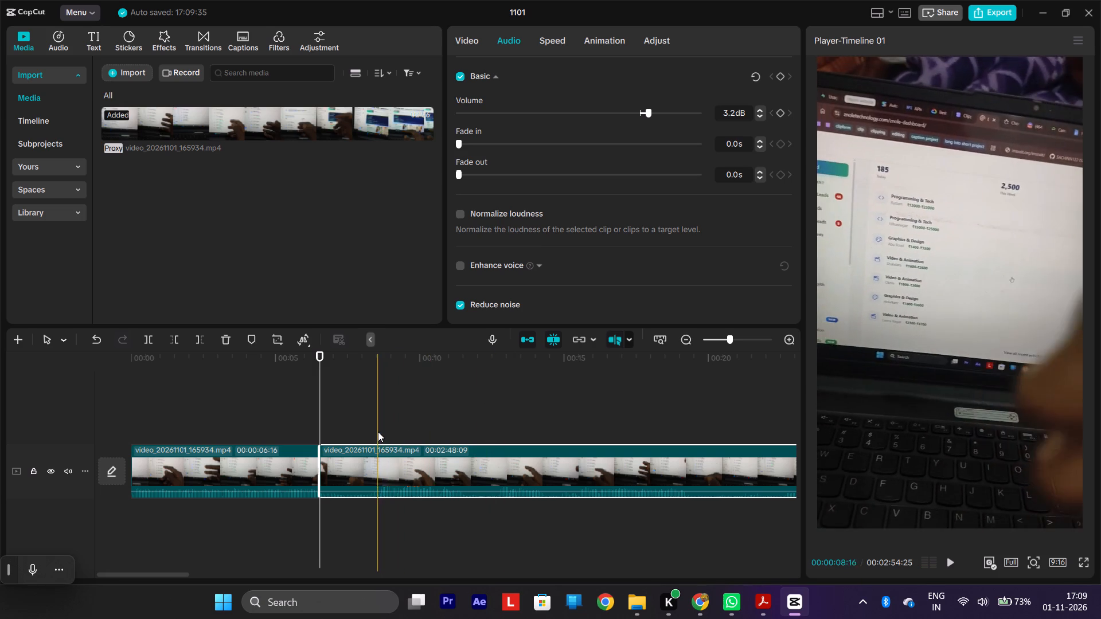
pyautogui.press('space')
pyautogui.press('space')
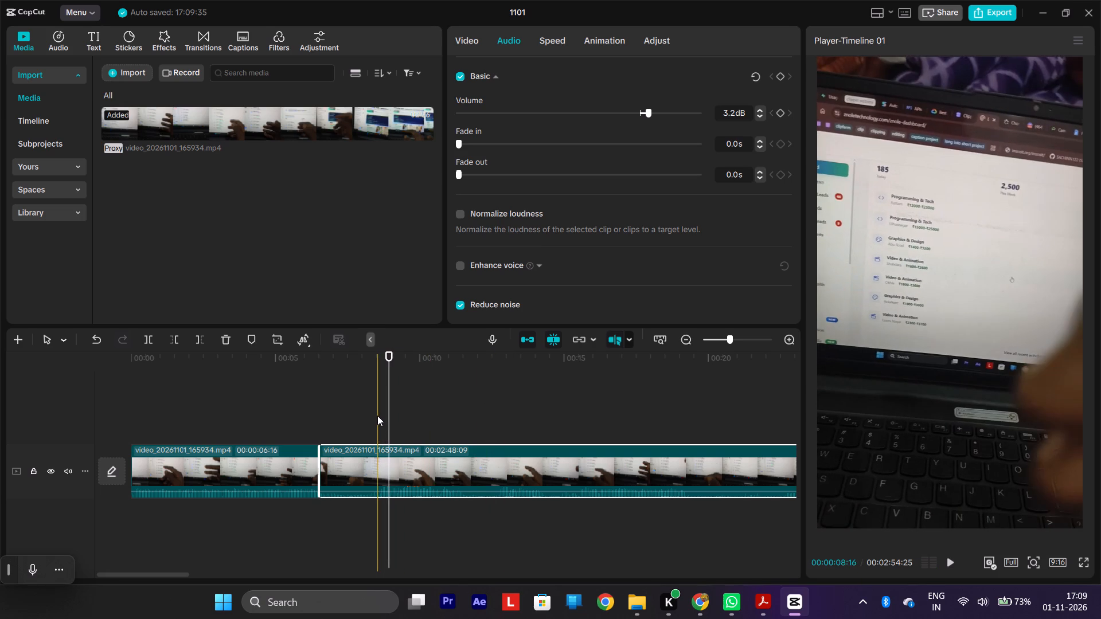
pyautogui.press('q')
# Check the cut in playback and trim the end of the first clip to 00:00:06:11, leaving no gap.
pyautogui.press('space')
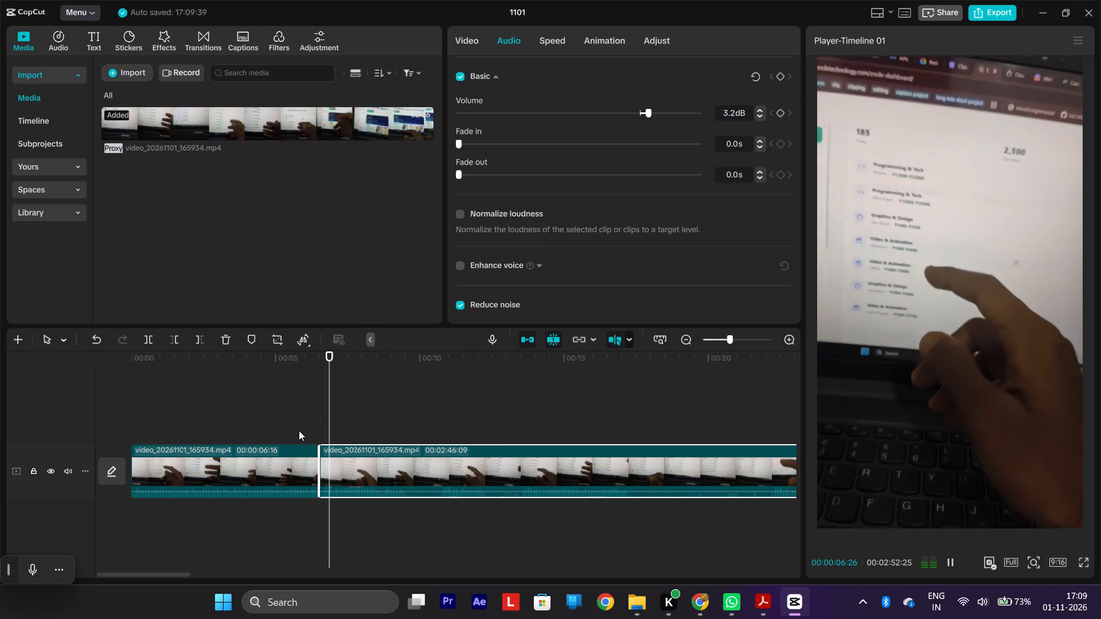
pyautogui.press('space')
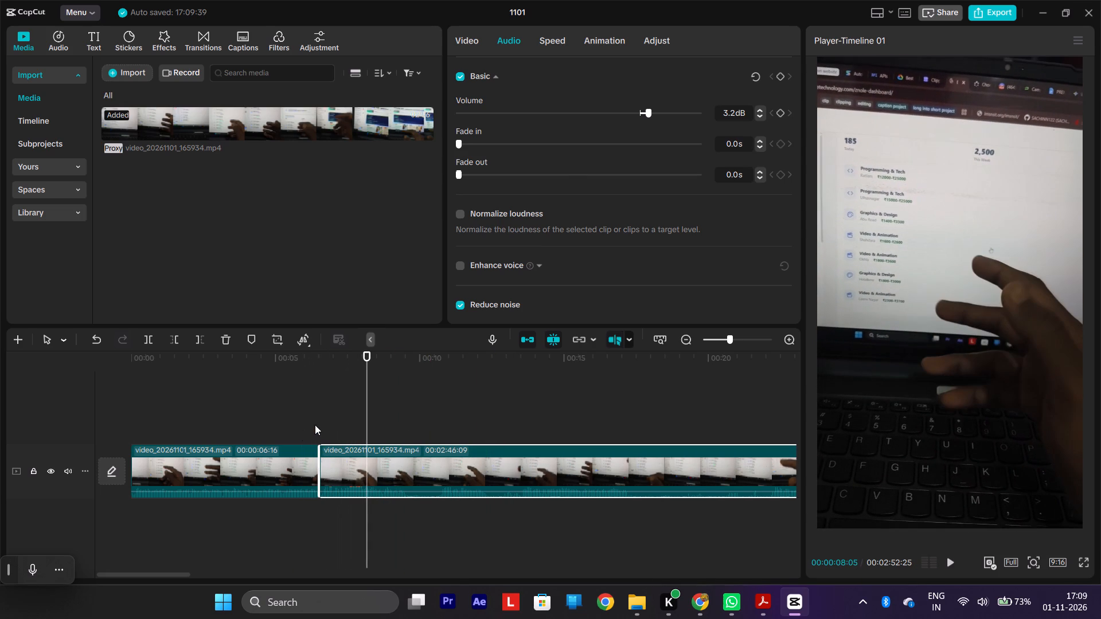
pyautogui.click(315, 425)
pyautogui.write('11')
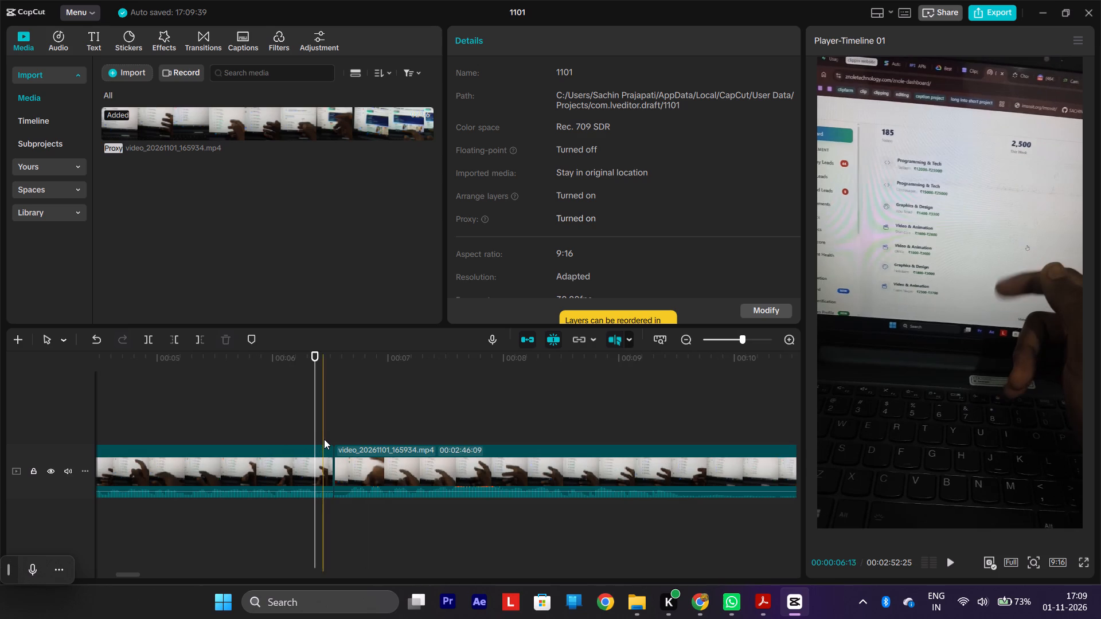
pyautogui.press('w')
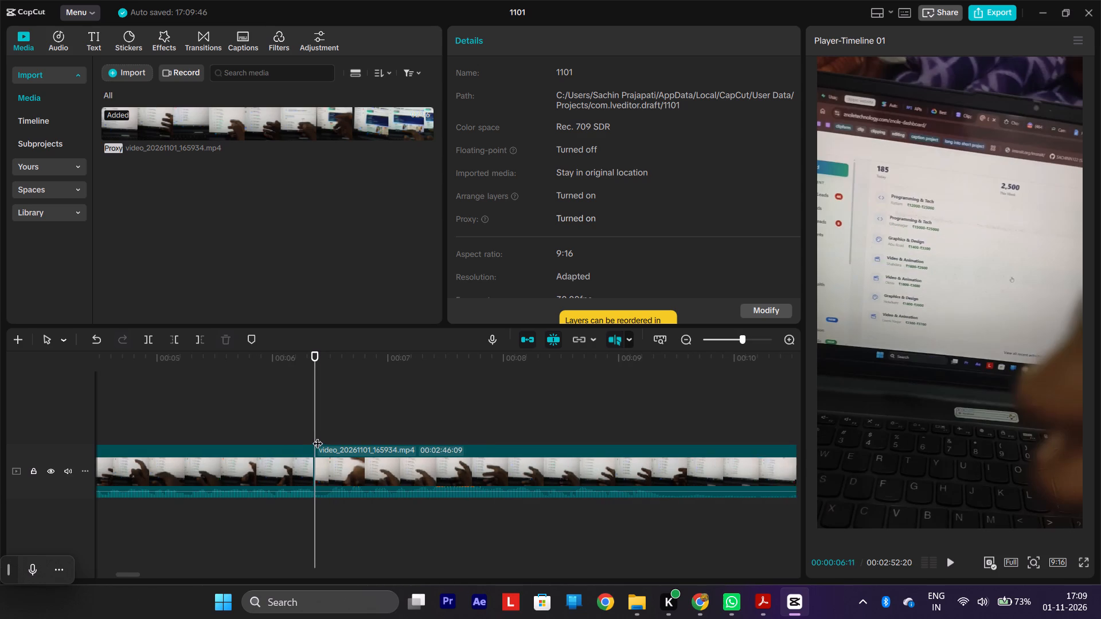
# Play through the second clip up to about 00:00:31 to examine which of its footage should be removed.
pyautogui.press('2')
pyautogui.press('2')
pyautogui.press('space')
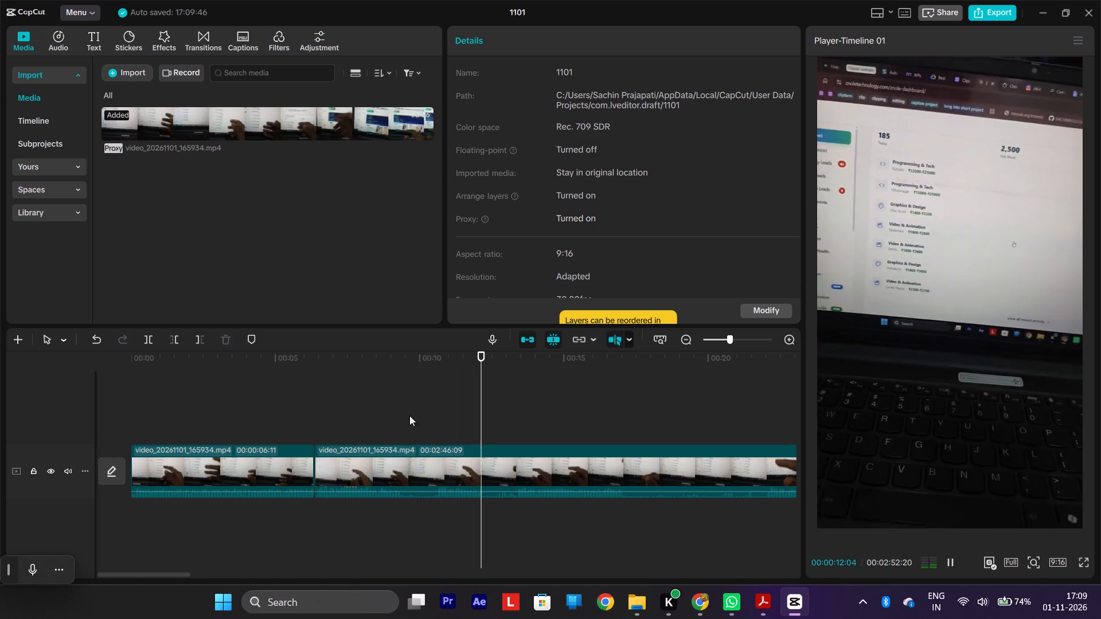
pyautogui.press('space')
pyautogui.press('space')
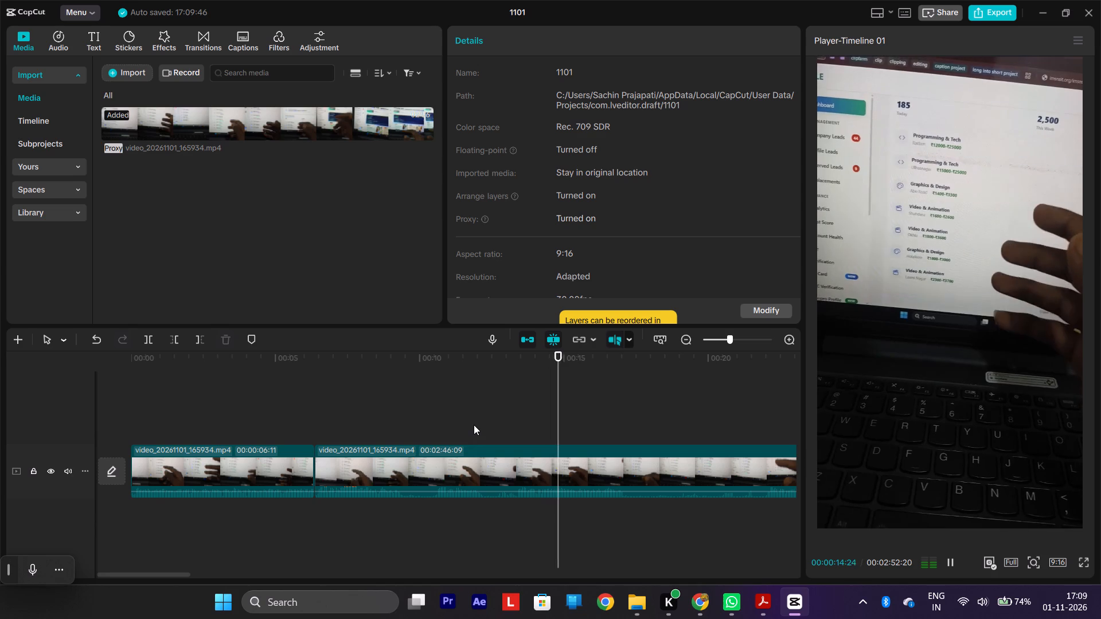
pyautogui.hscroll(-1, 530, 430)
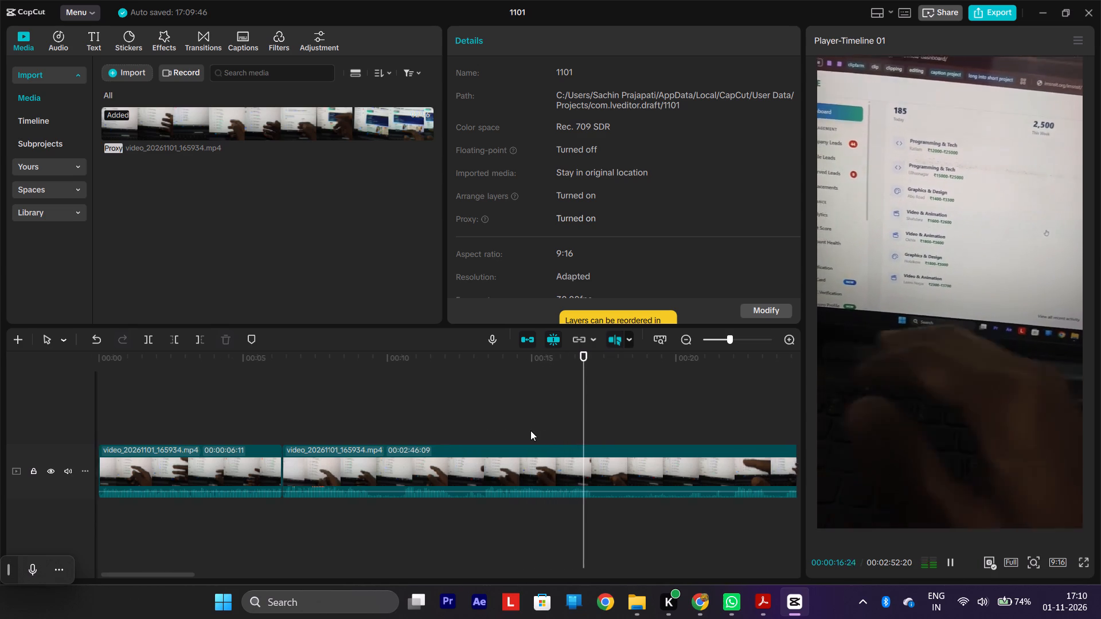
pyautogui.hscroll(-2, 530, 430)
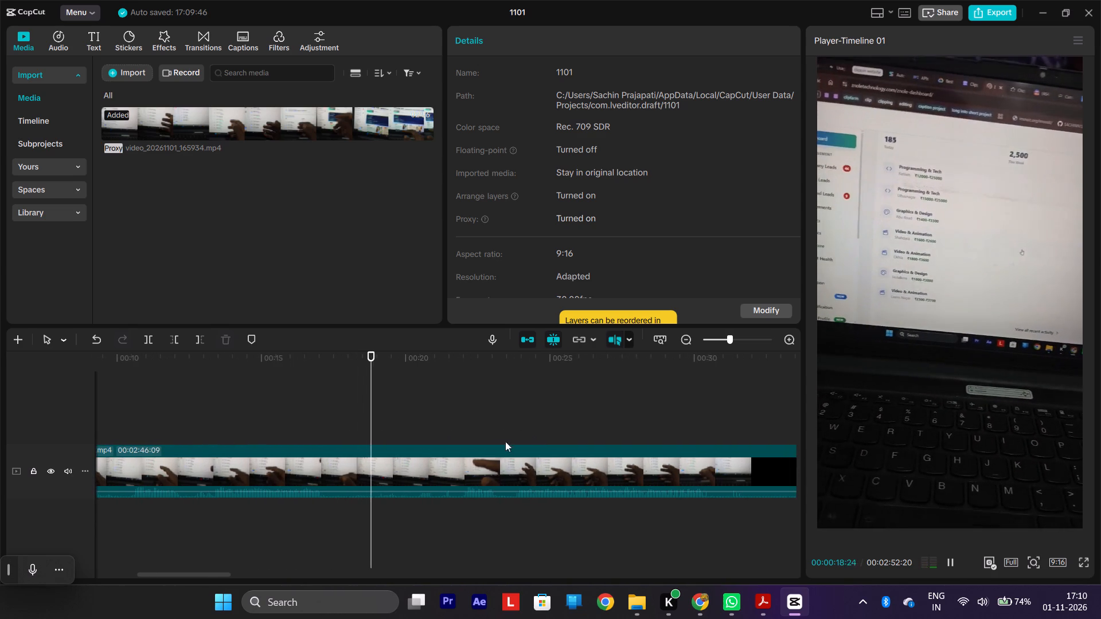
pyautogui.press('space')
pyautogui.press('space')
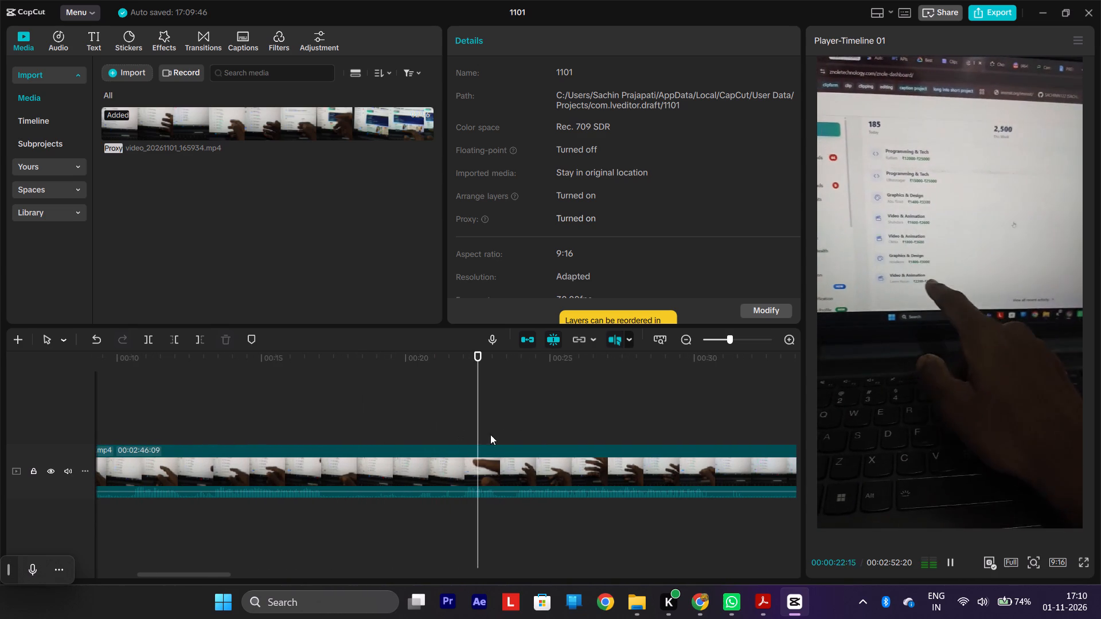
pyautogui.press('space')
pyautogui.press('space')
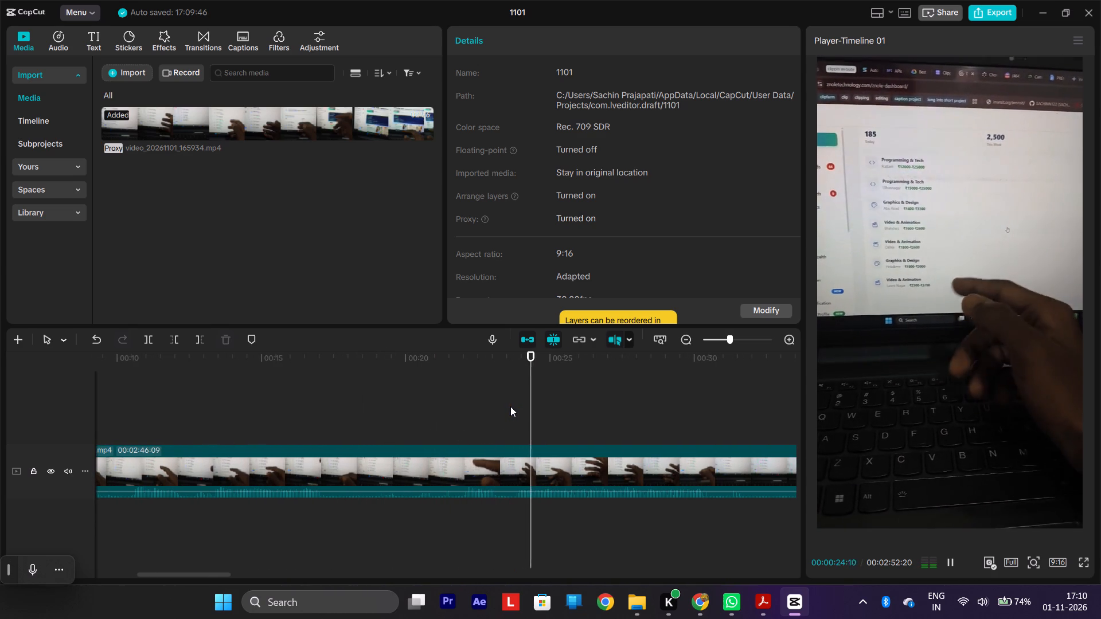
pyautogui.press('space')
pyautogui.press('space')
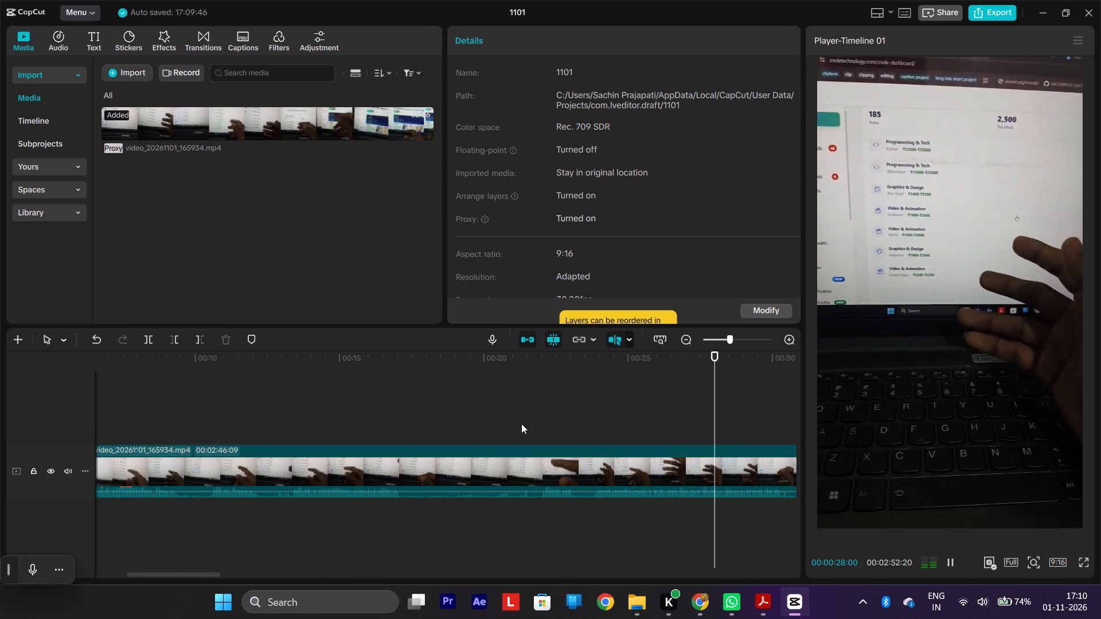
pyautogui.hscroll(1, 560, 429)
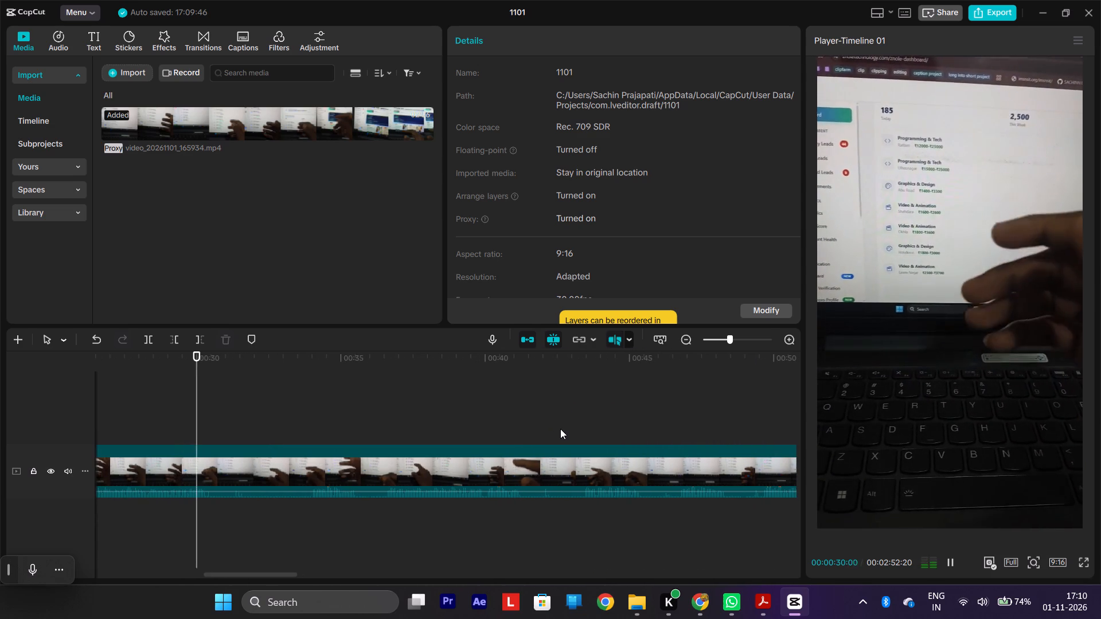
pyautogui.press('space')
pyautogui.hscroll(2, 560, 429)
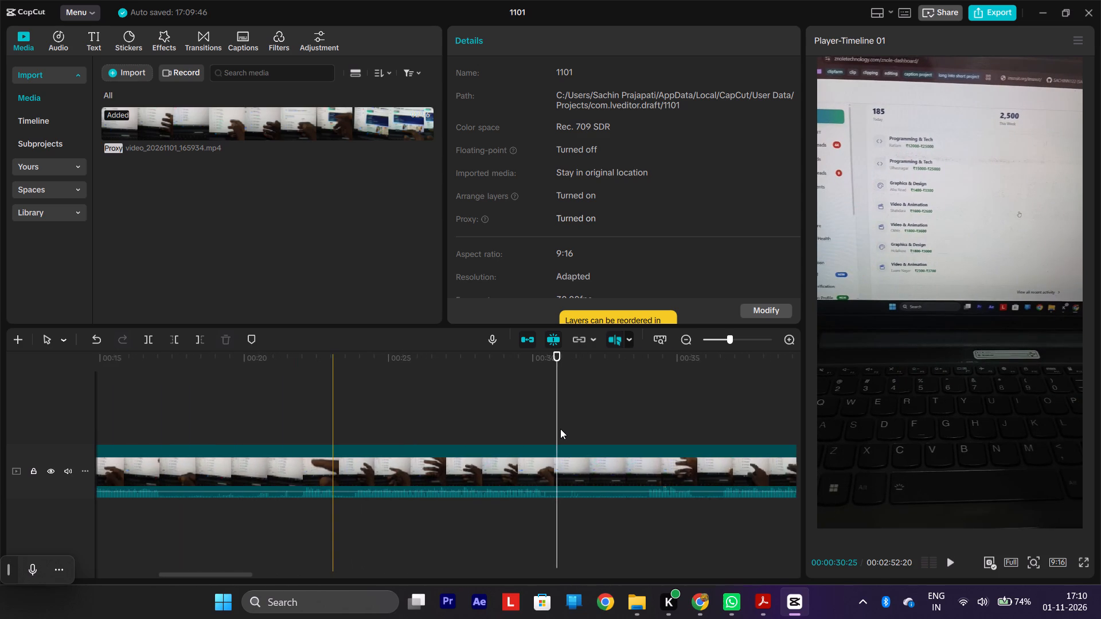
pyautogui.hscroll(1, 560, 429)
pyautogui.hscroll(-1, 635, 427)
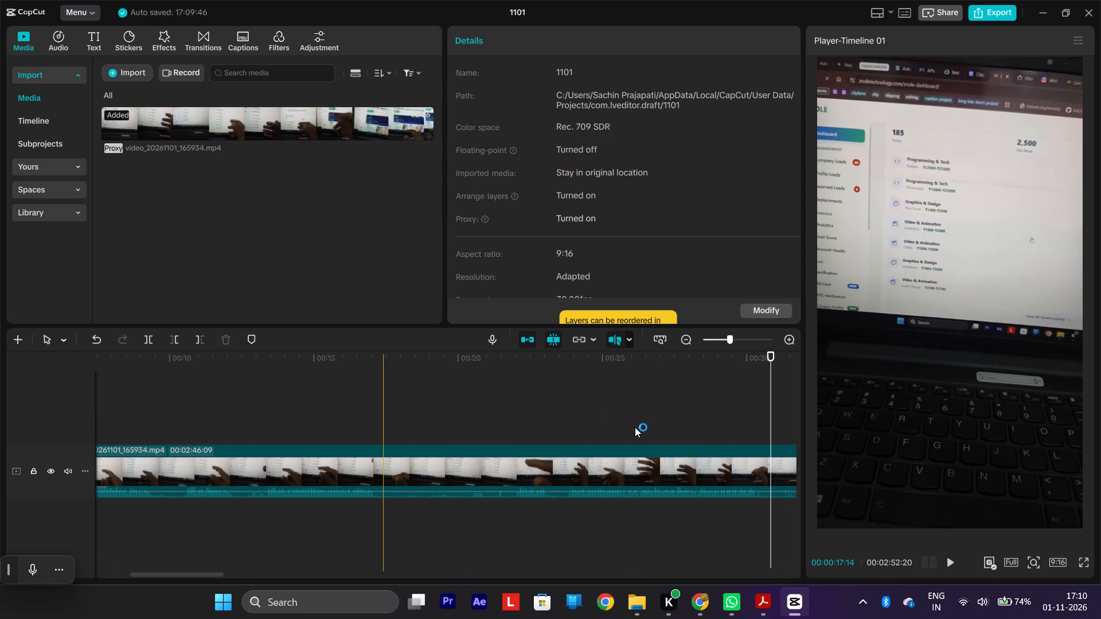
pyautogui.hscroll(-1, 635, 427)
pyautogui.hscroll(1, 170, 421)
pyautogui.press('space')
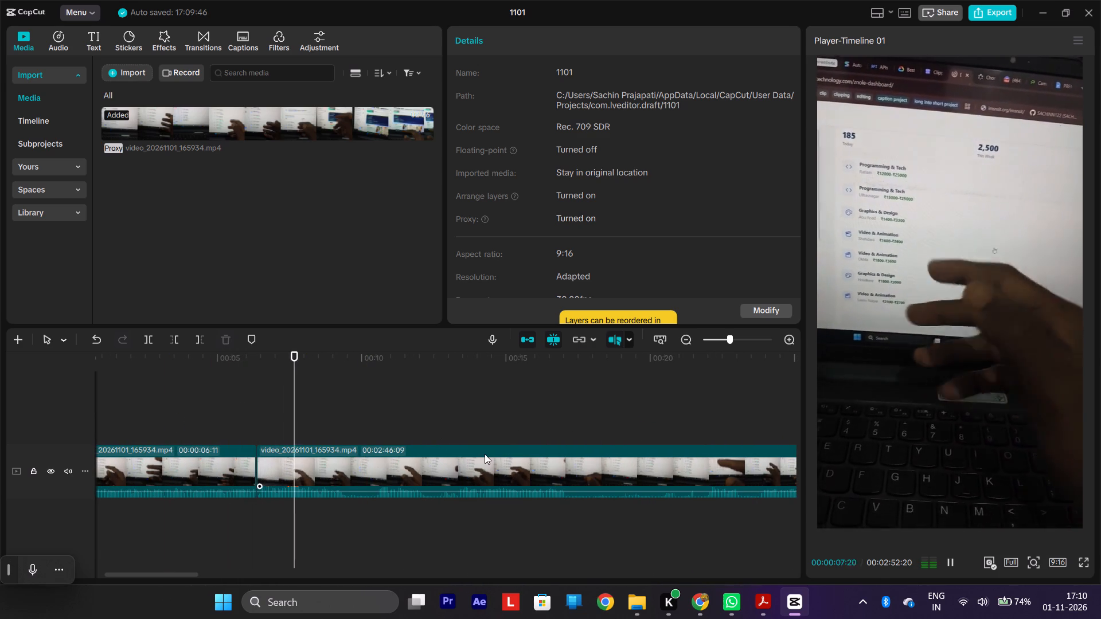
pyautogui.press('space')
# Split the second clip at 00:00:36:16 and delete the part before the split, closing the gap.
pyautogui.hscroll(-2, 441, 484)
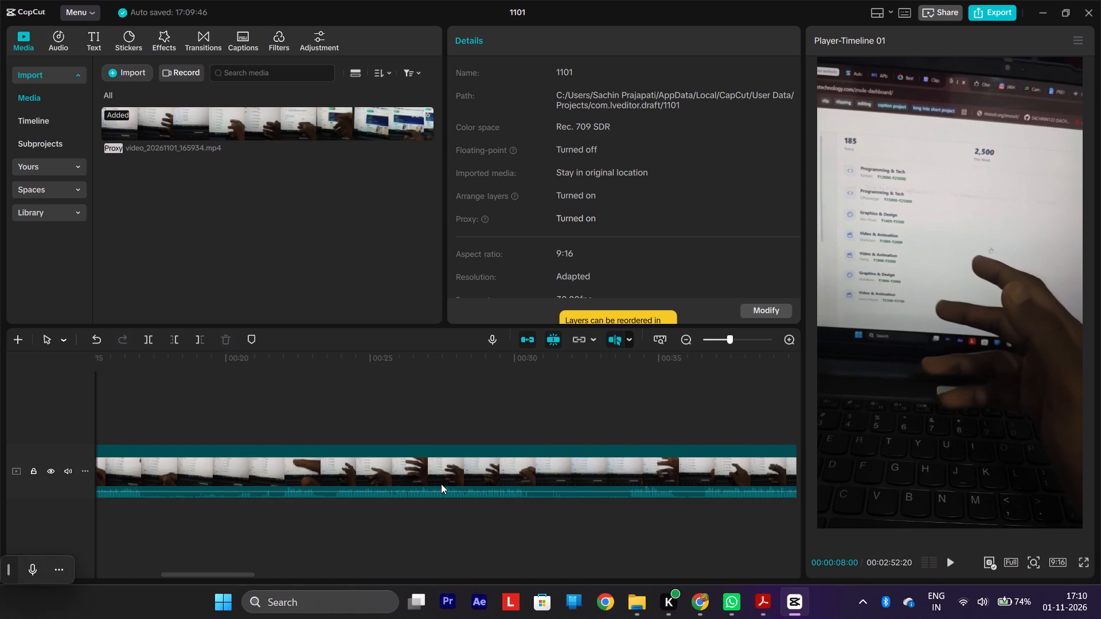
pyautogui.hscroll(-1, 441, 484)
pyautogui.press('space')
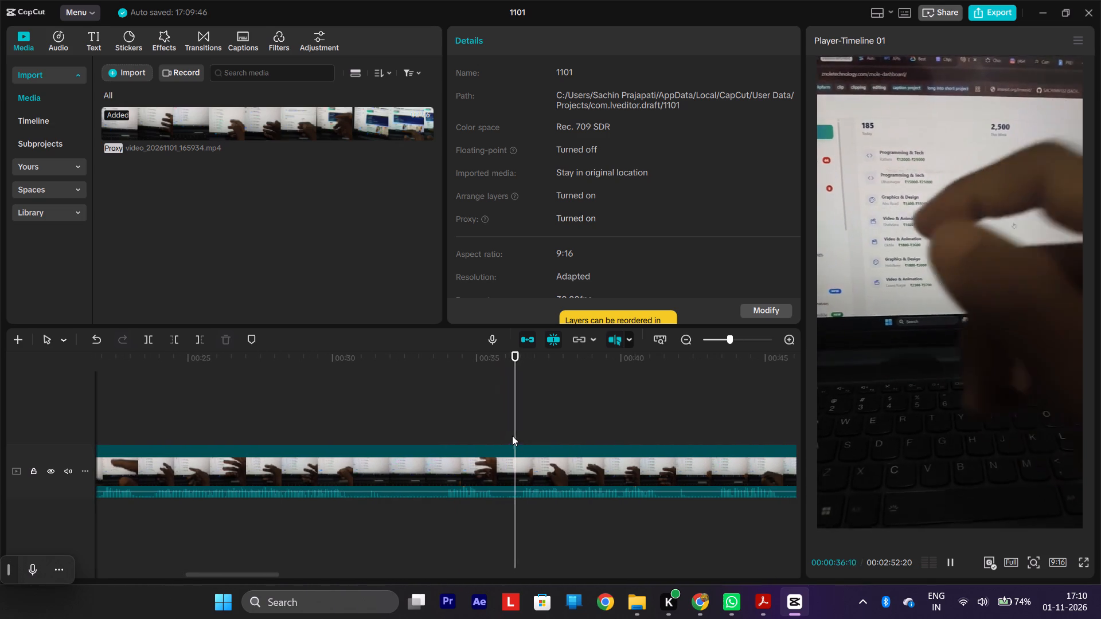
pyautogui.press('space')
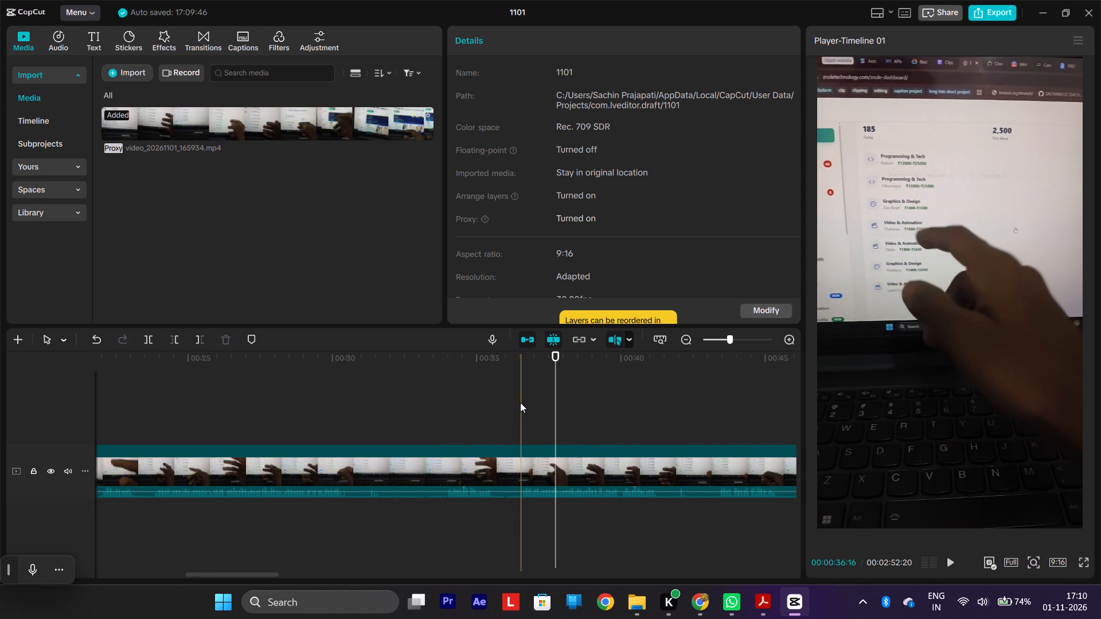
pyautogui.press('s')
pyautogui.click(463, 476)
pyautogui.press('d')
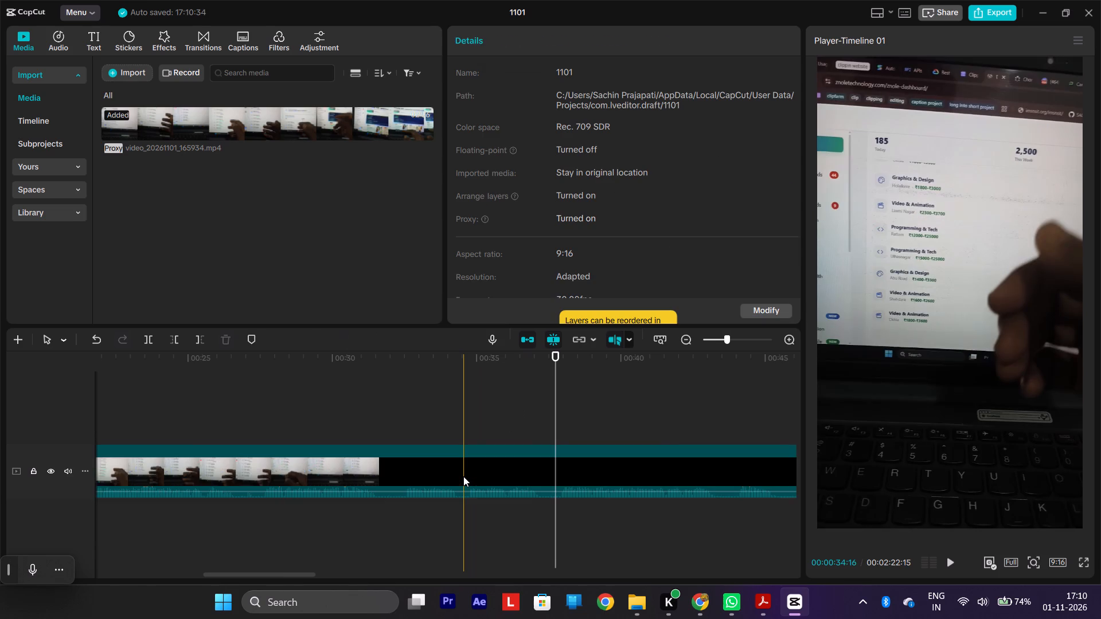
# Play on past the new cut, split the second clip at 00:00:09:22 and cut out the six frames following the split.
pyautogui.hscroll(3, 463, 476)
pyautogui.press('space')
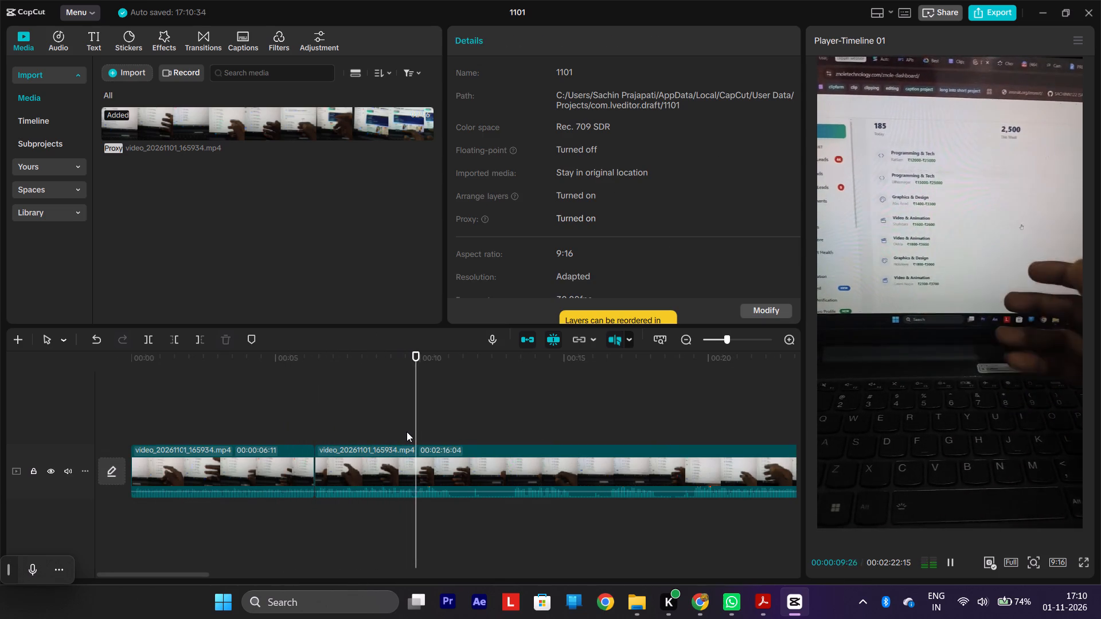
pyautogui.press('space')
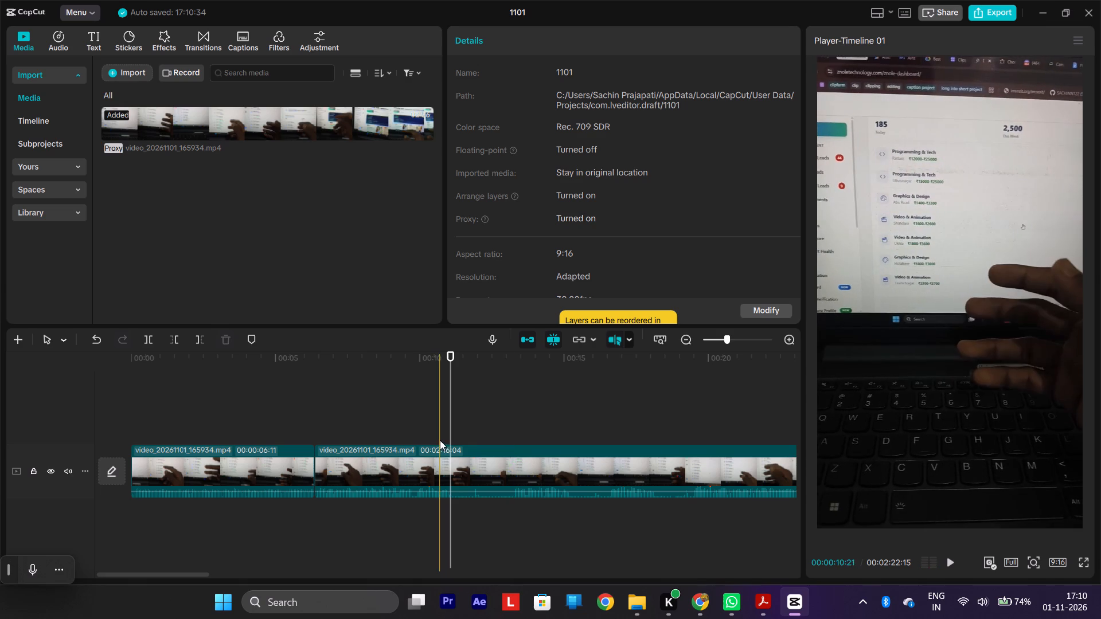
pyautogui.press('space')
pyautogui.press('space')
pyautogui.write('11')
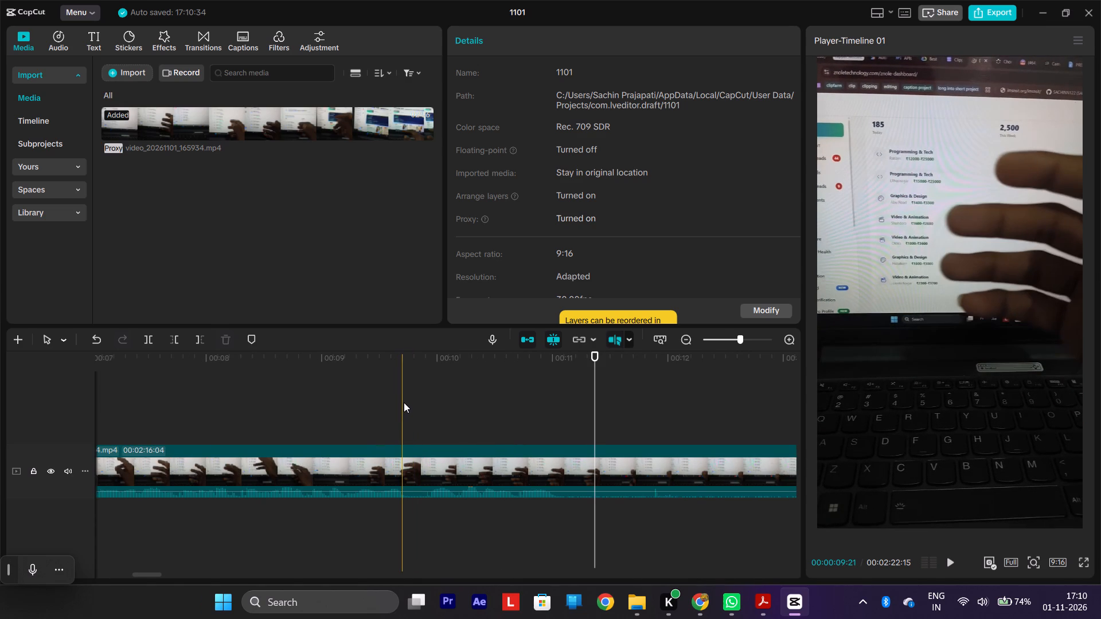
pyautogui.press('Right')
pyautogui.press('Right')
pyautogui.press('s')
pyautogui.press('Right')
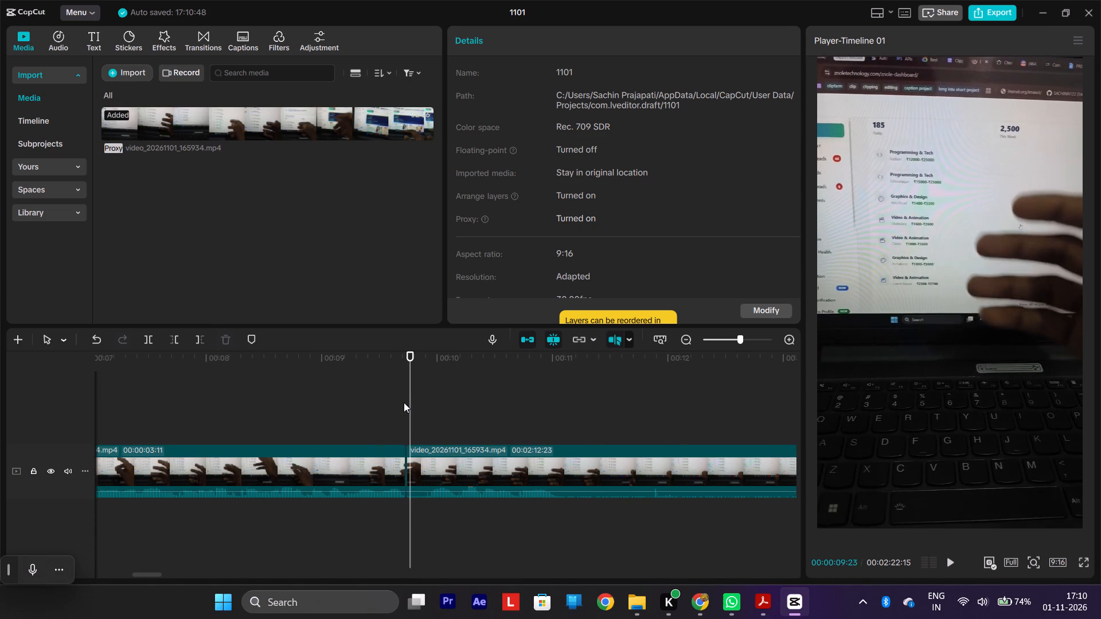
pyautogui.press('Right')
pyautogui.press('Right')
pyautogui.press('Right')
pyautogui.press('Right')
pyautogui.press('Right')
pyautogui.press('q')
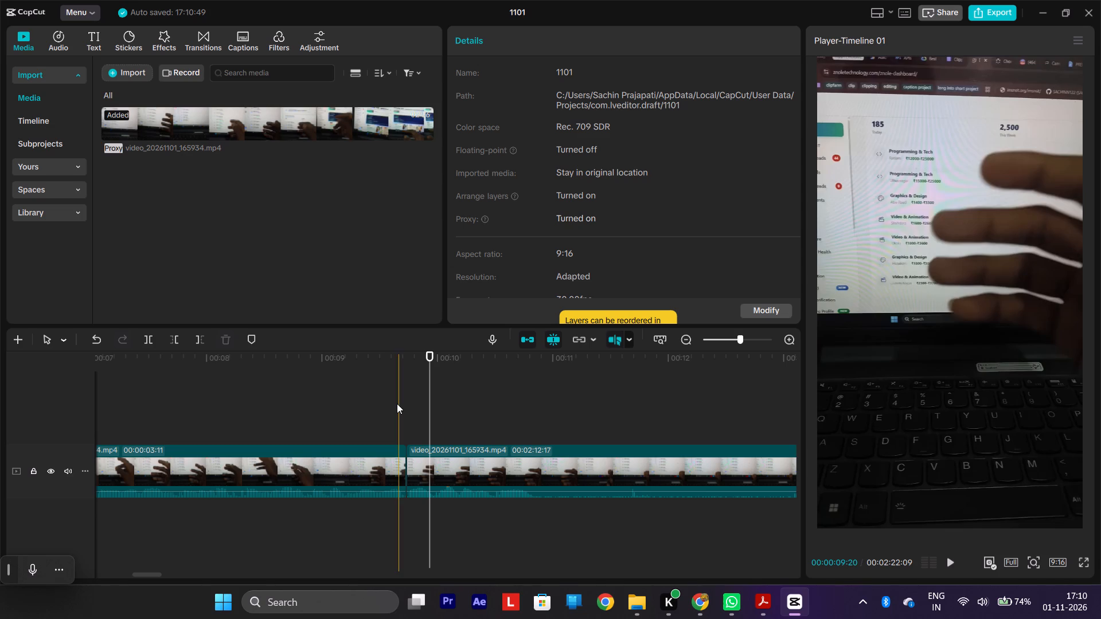
# Split the last clip at about 00:00:10:25 and cut out roughly the next two seconds of footage.
pyautogui.press('space')
pyautogui.write('22')
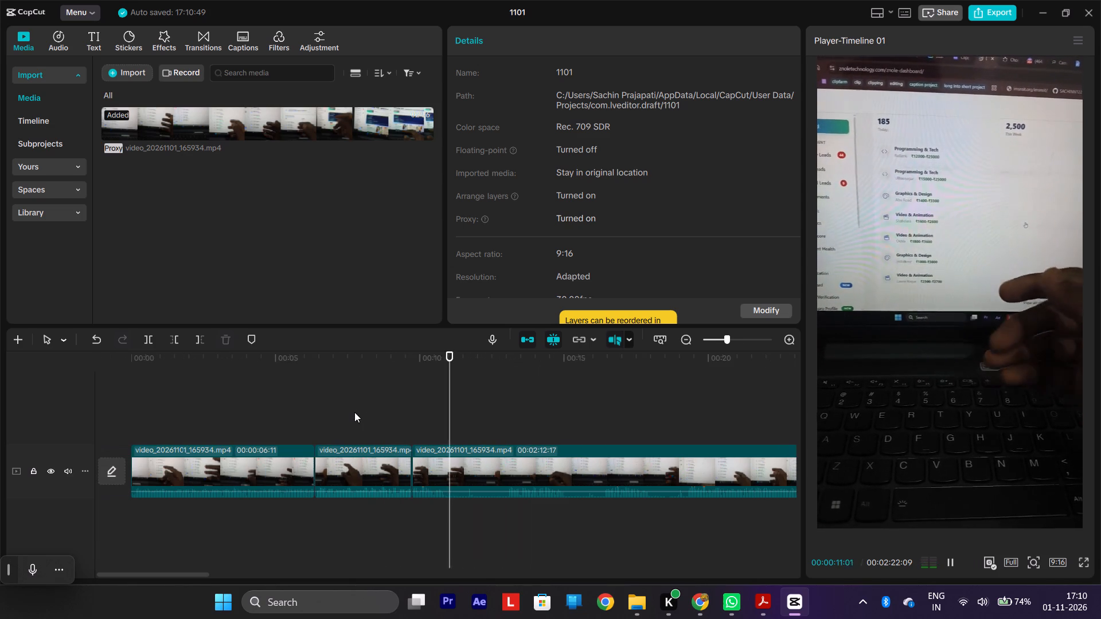
pyautogui.press('space')
pyautogui.press('1')
pyautogui.press('1')
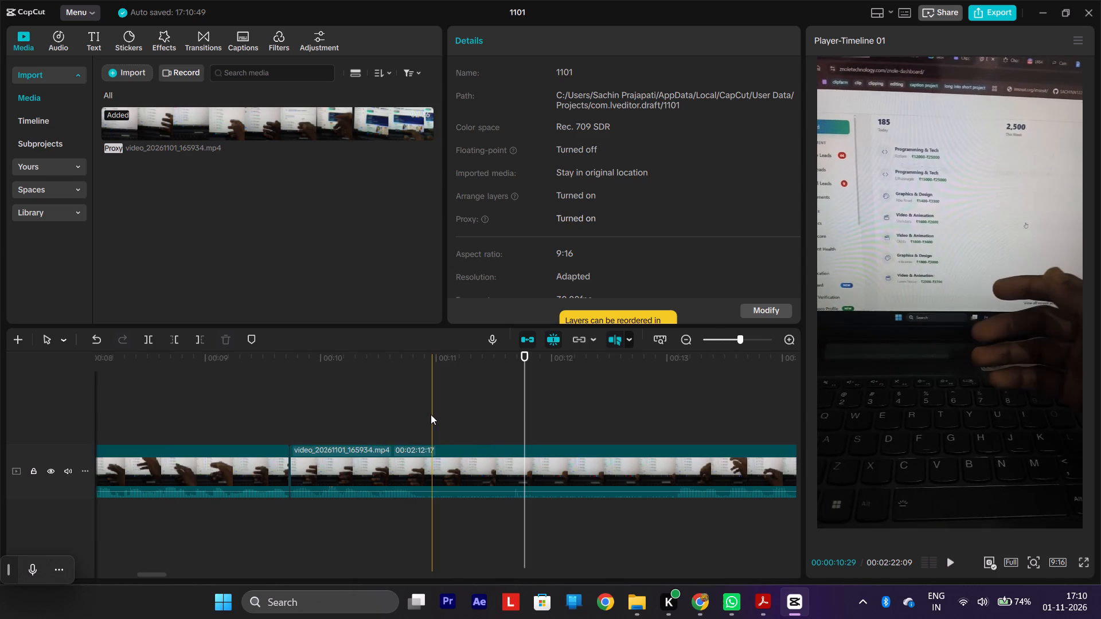
pyautogui.press('s')
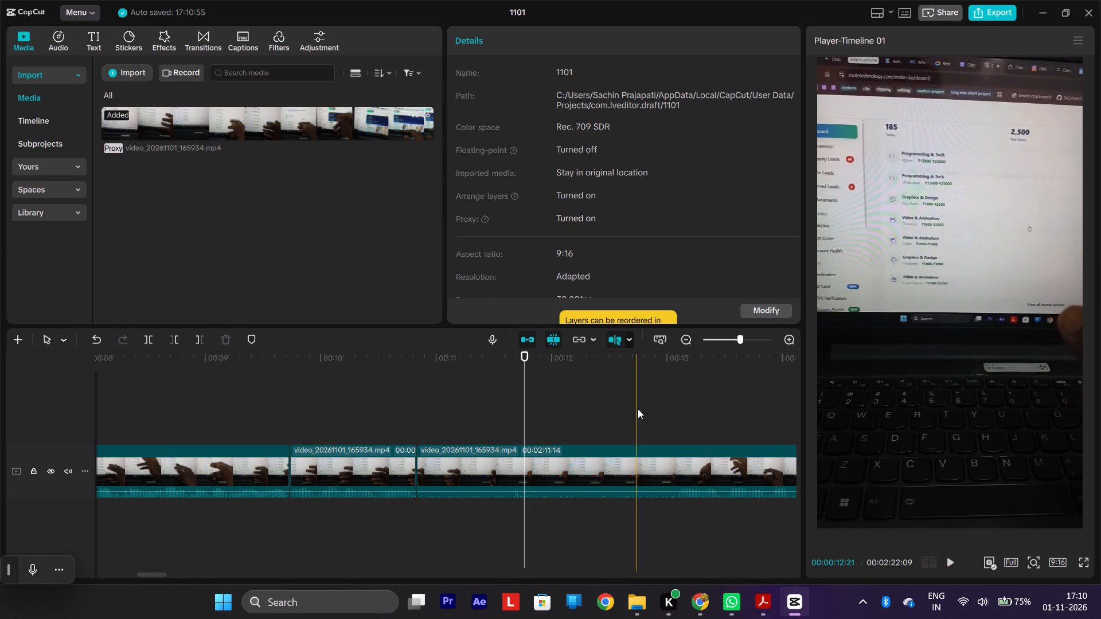
pyautogui.press('q')
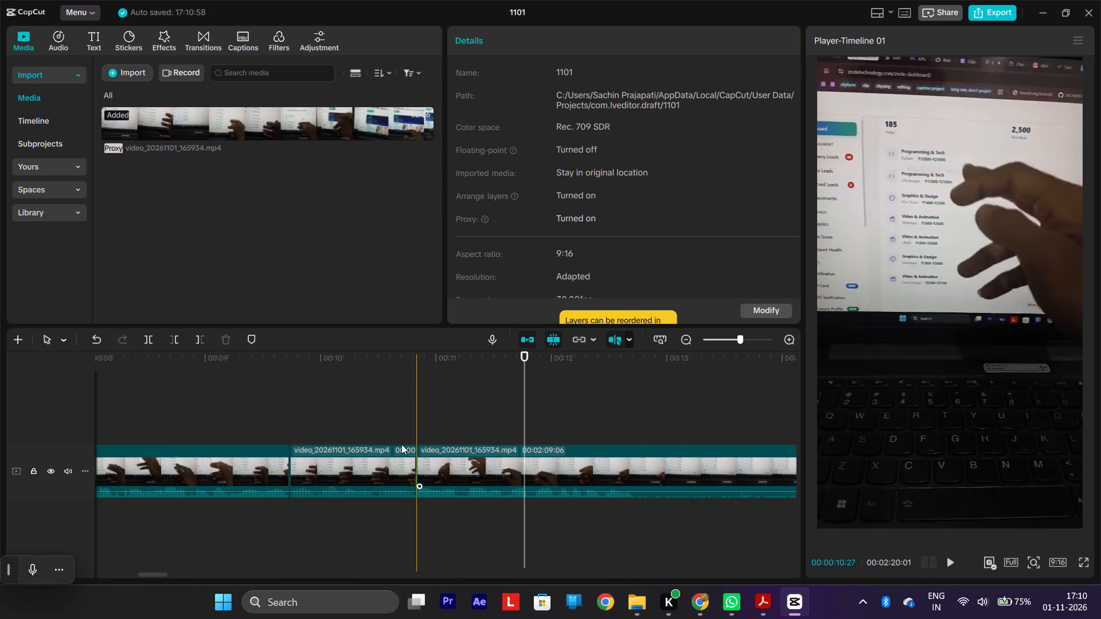
# Split the last clip at about 00:00:12:22 and cut out the footage from there to 00:00:14:05.
pyautogui.press('space')
pyautogui.write('22')
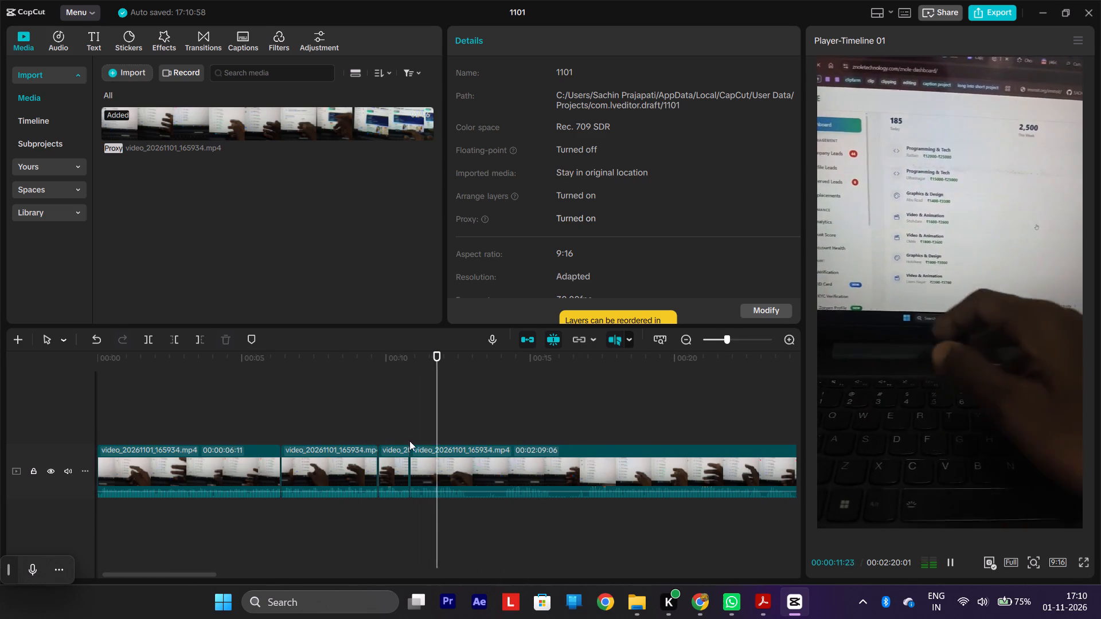
pyautogui.press('space')
pyautogui.write('11')
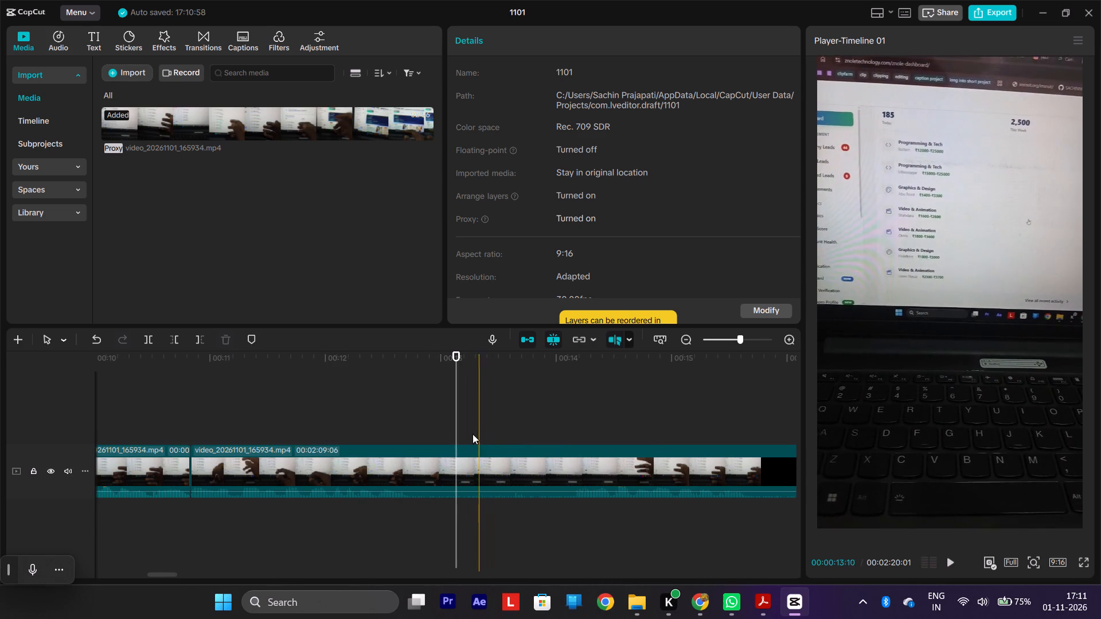
pyautogui.press('s')
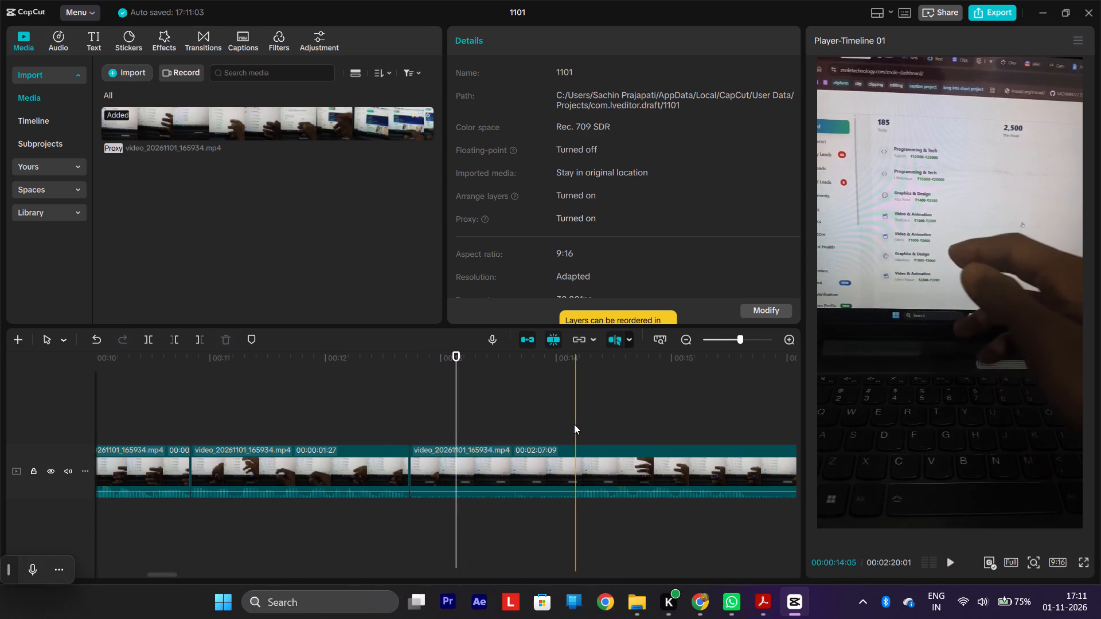
pyautogui.press('1')
pyautogui.press('2')
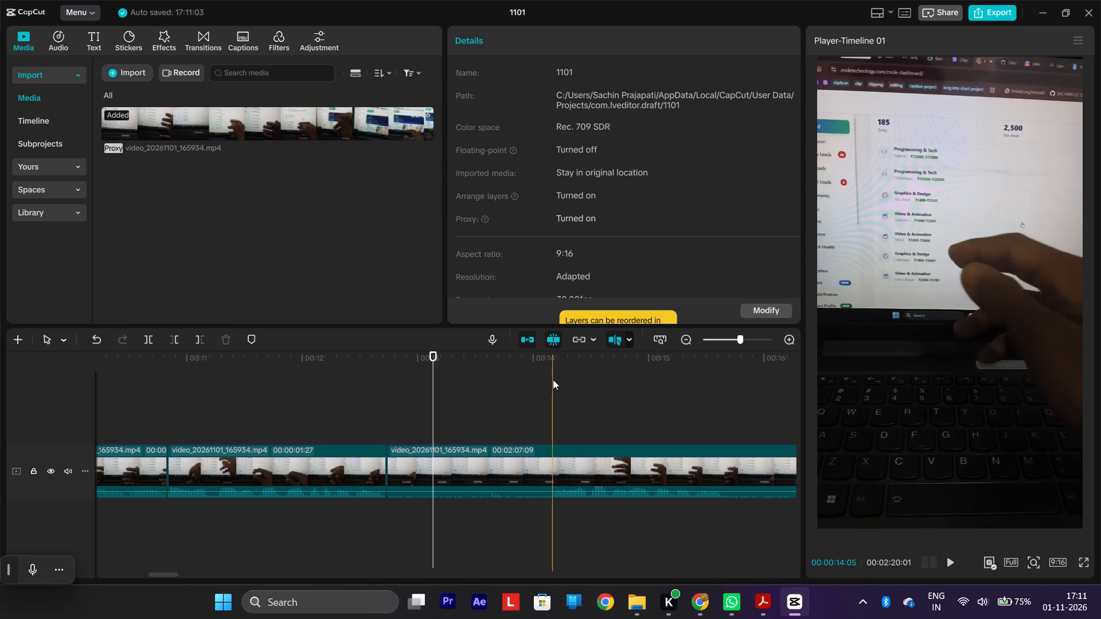
pyautogui.press('q')
# Play the last clip and trim off its beginning up to 00:00:15:14, leaving no gap.
pyautogui.press('space')
pyautogui.write('22')
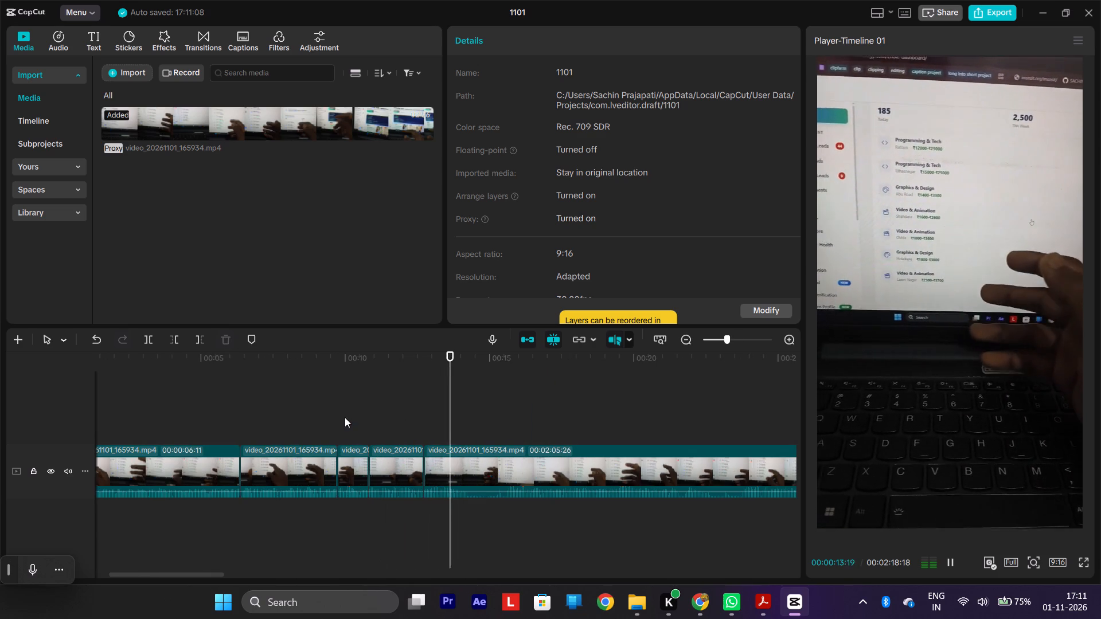
pyautogui.press('space')
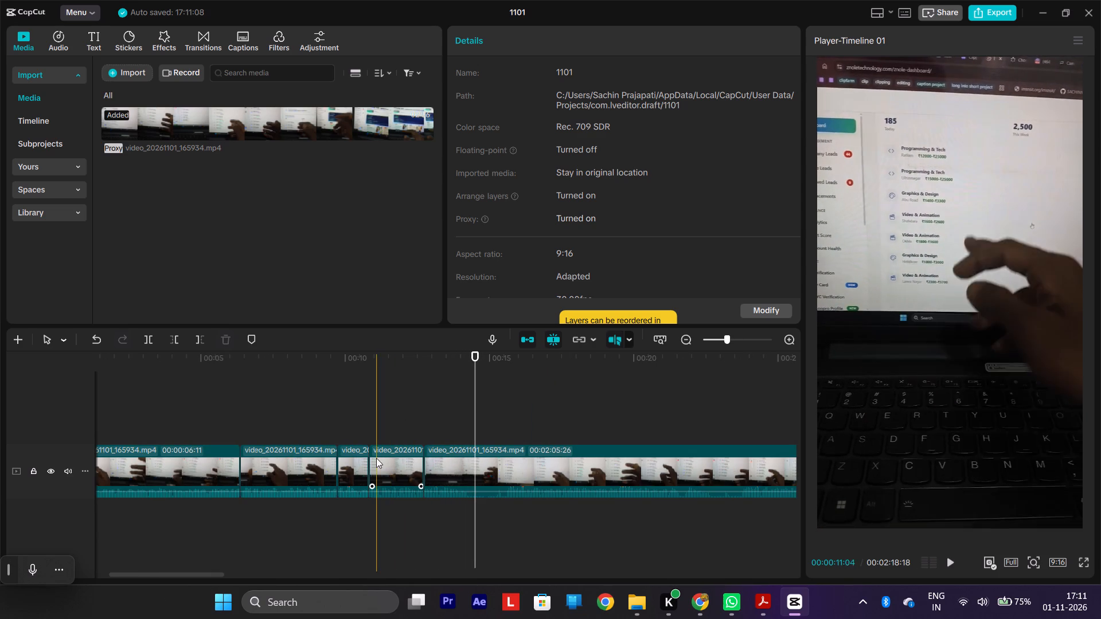
pyautogui.press('space')
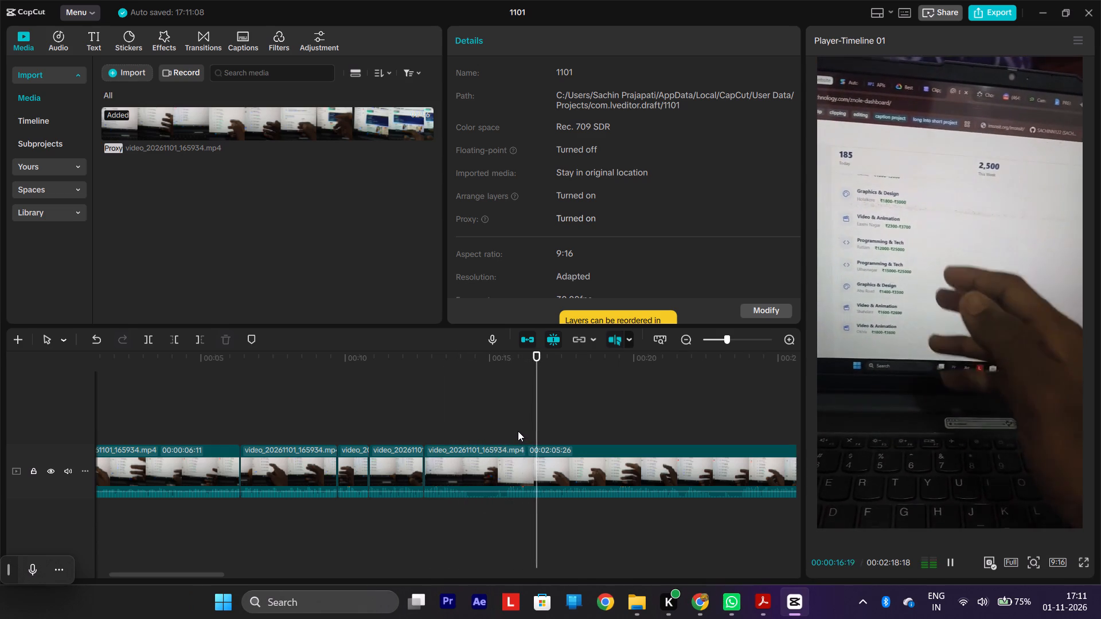
pyautogui.press('space')
pyautogui.press('q')
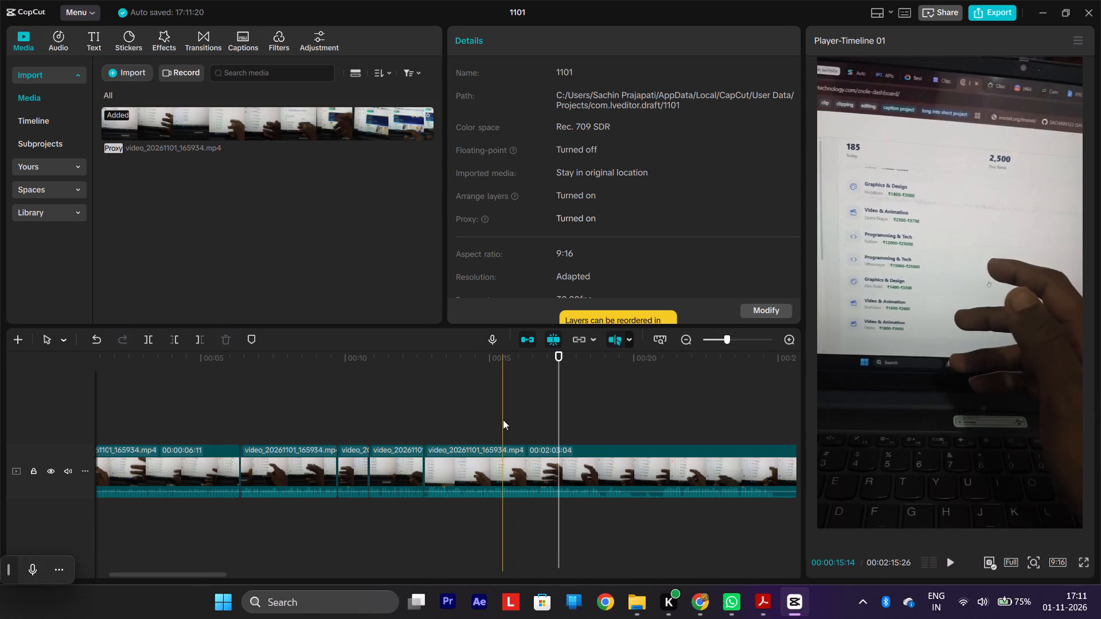
# Trim four more frames off the beginning of the last clip, up to 00:00:12:26.
pyautogui.press('1')
pyautogui.press('1')
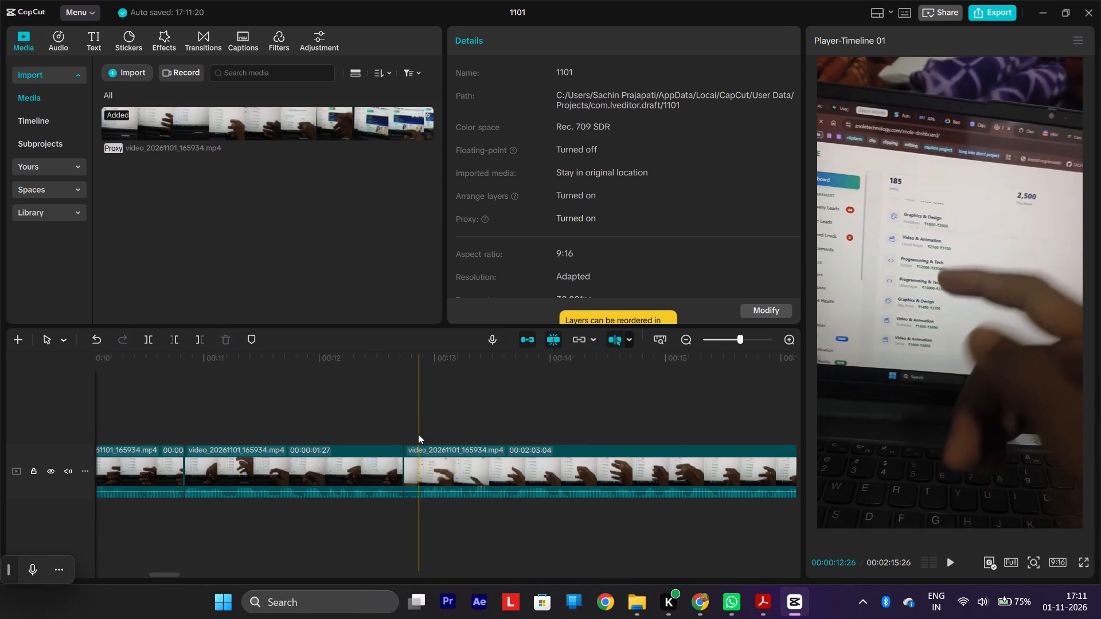
pyautogui.press('q')
# Play on from 00:00:12:26, split the last clip at about 00:00:18:20 and cut out the next nine frames.
pyautogui.press('space')
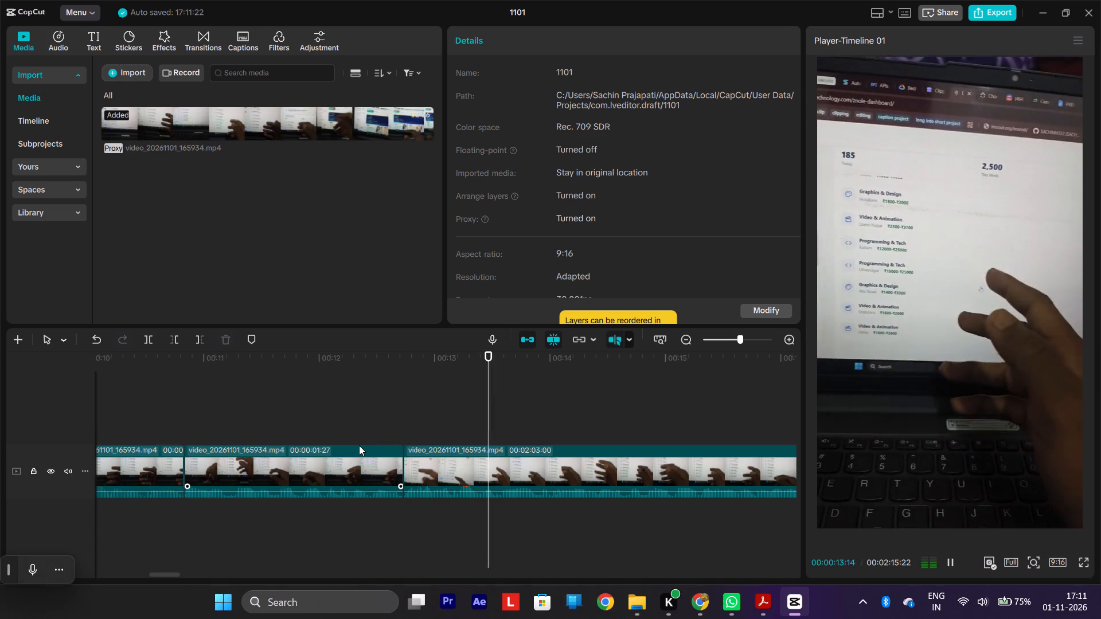
pyautogui.press('2')
pyautogui.hscroll(-1, 359, 445)
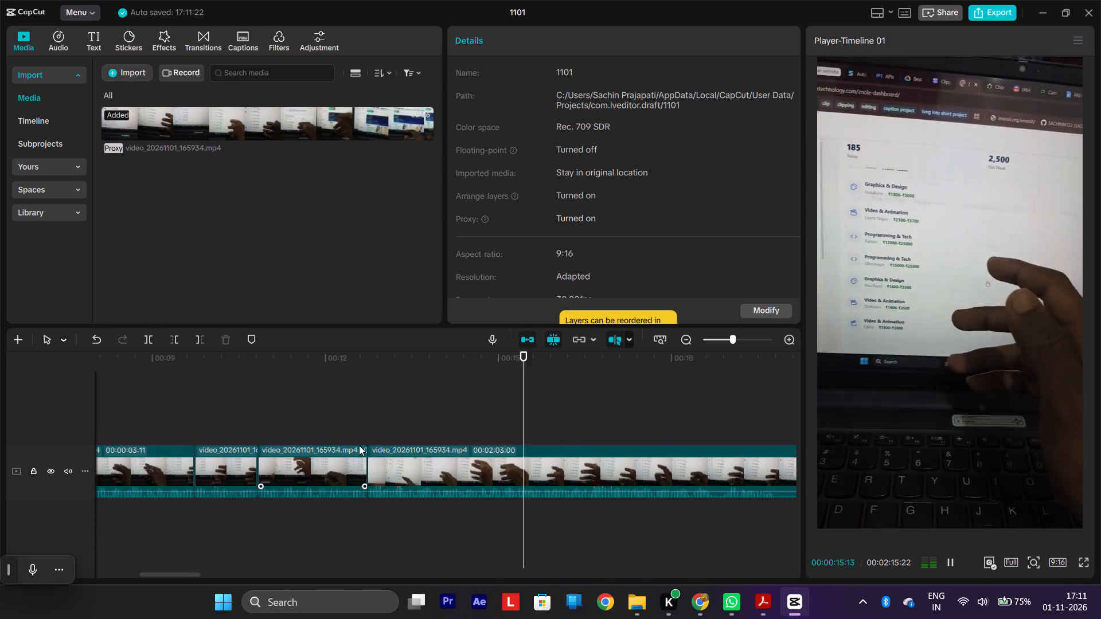
pyautogui.hscroll(-1, 359, 445)
pyautogui.hscroll(1, 359, 445)
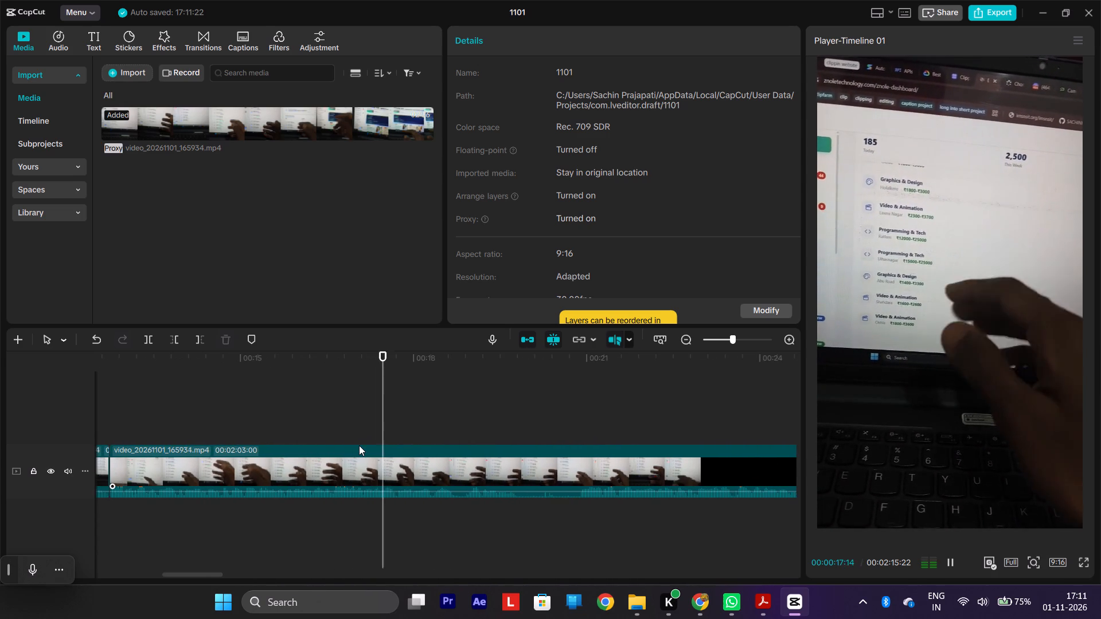
pyautogui.hscroll(1, 359, 445)
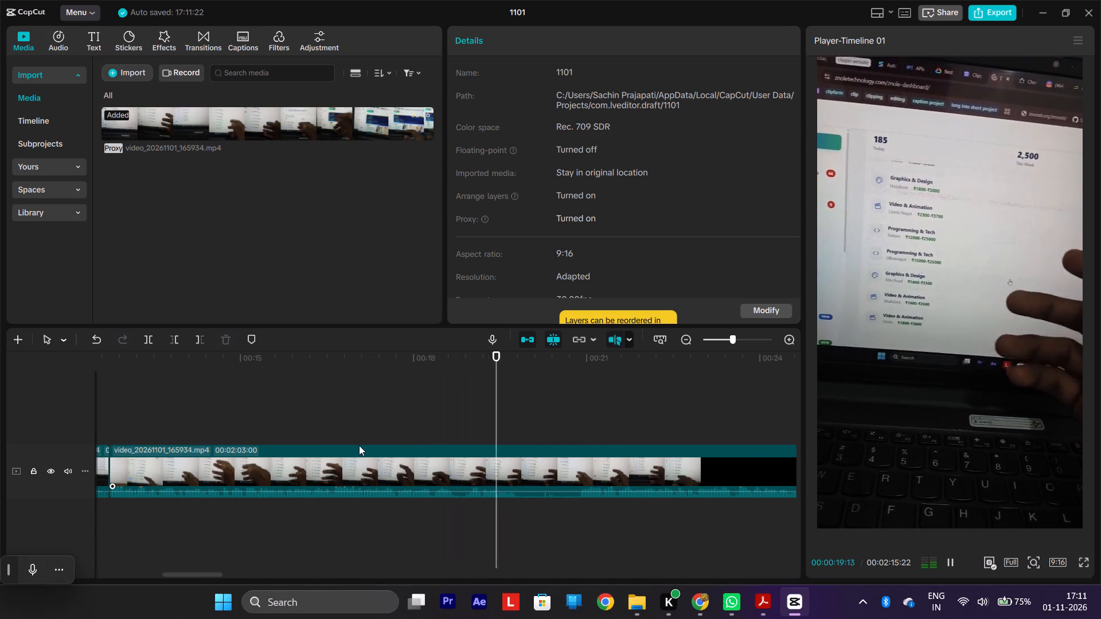
pyautogui.press('space')
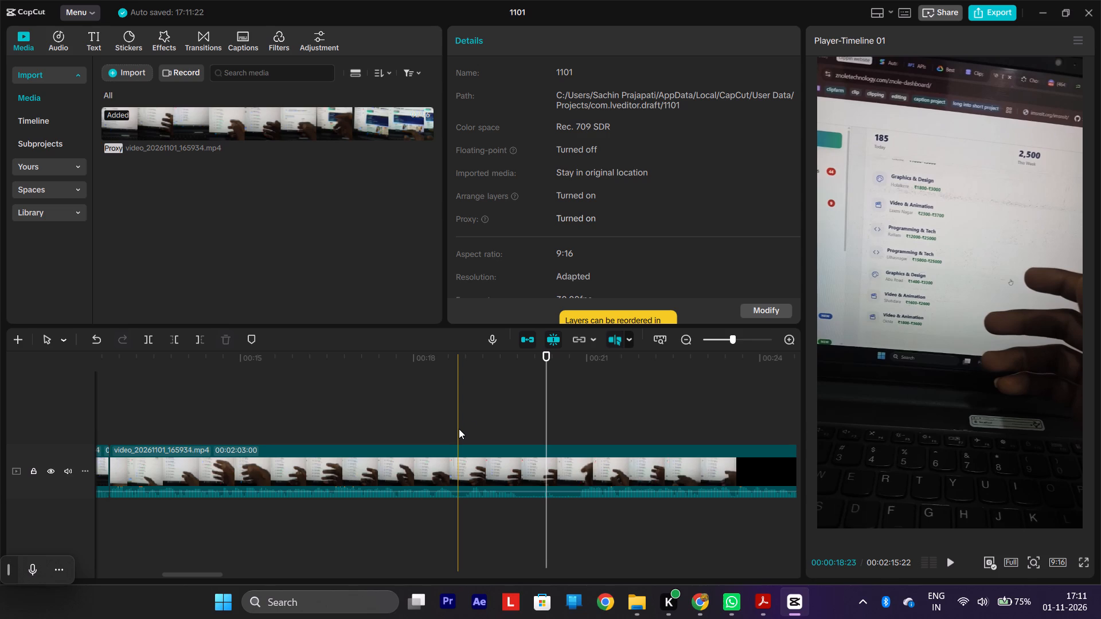
pyautogui.write('11')
pyautogui.press('s')
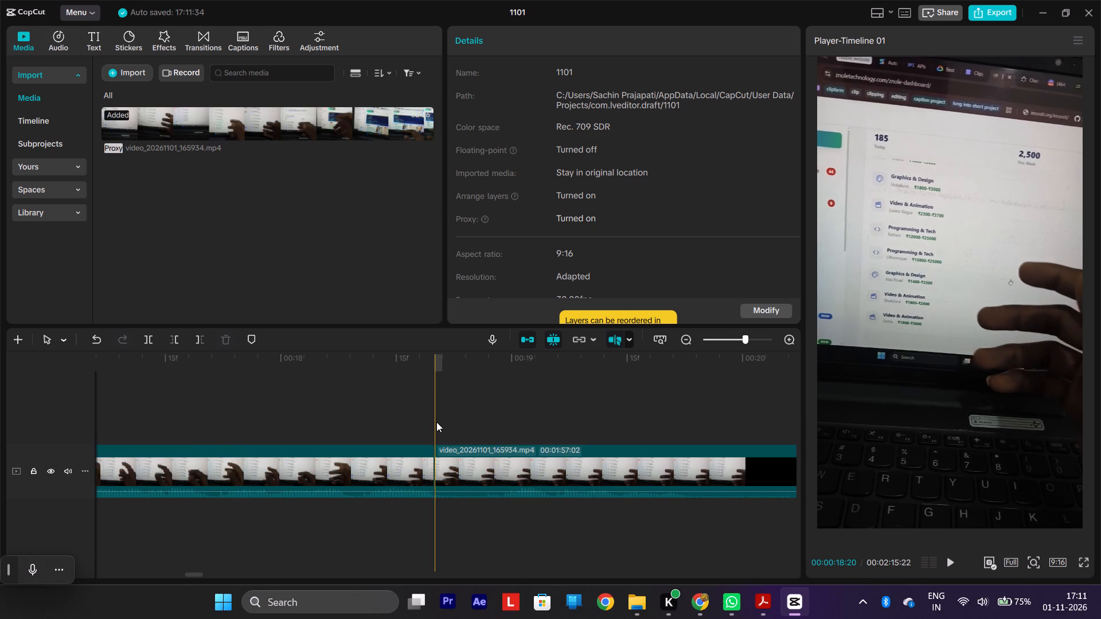
pyautogui.write('q2')
pyautogui.press('2')
# Play the last clip, split it at about 00:00:19:14 and cut out roughly the next second of footage.
pyautogui.press('space')
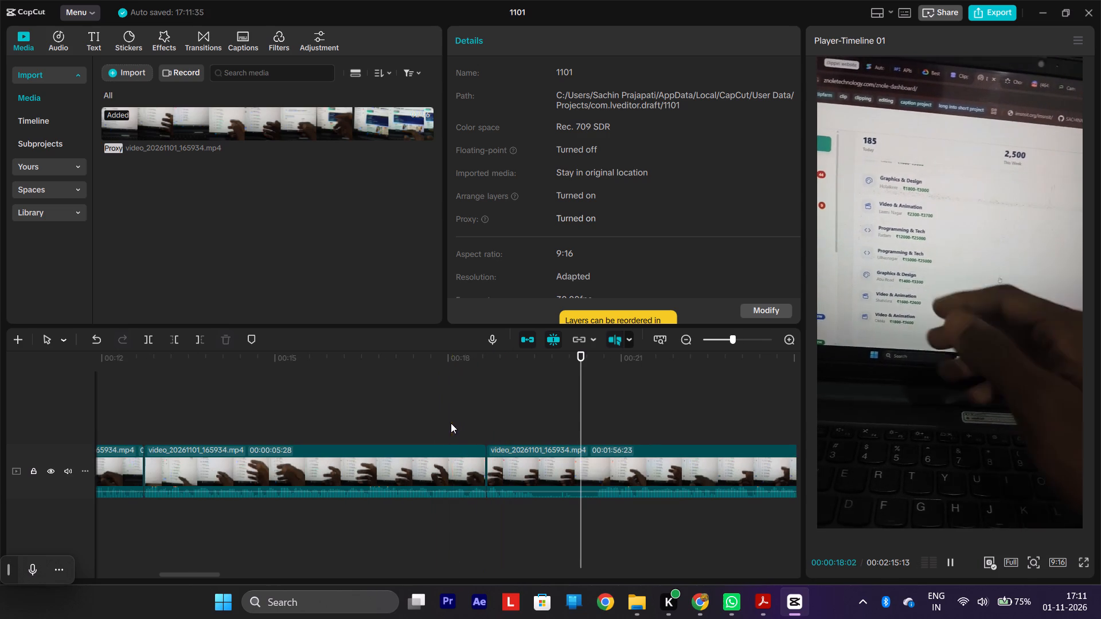
pyautogui.hscroll(-1, 451, 423)
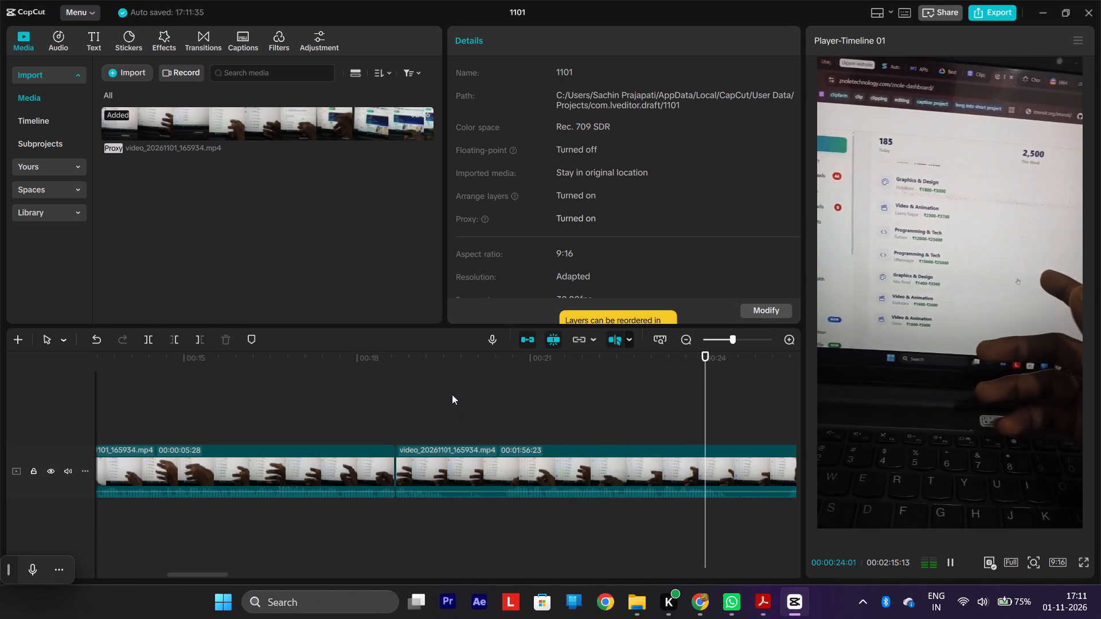
pyautogui.press('space')
pyautogui.press('s')
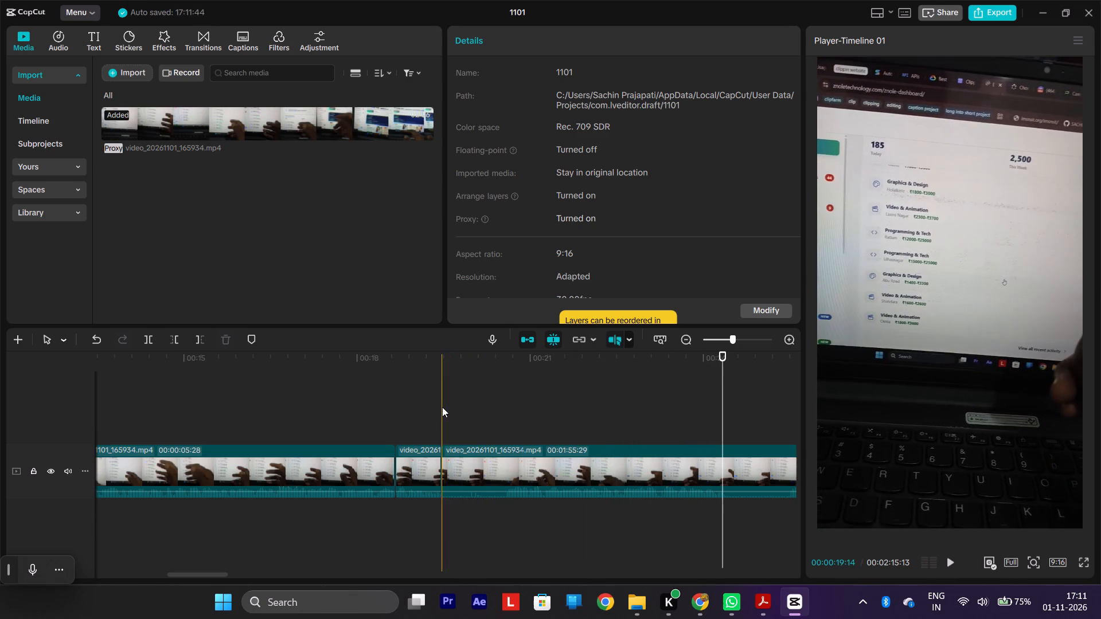
pyautogui.press('q')
# Play the last clip onward from the new cut and split it at about 00:00:29:23.
pyautogui.press('space')
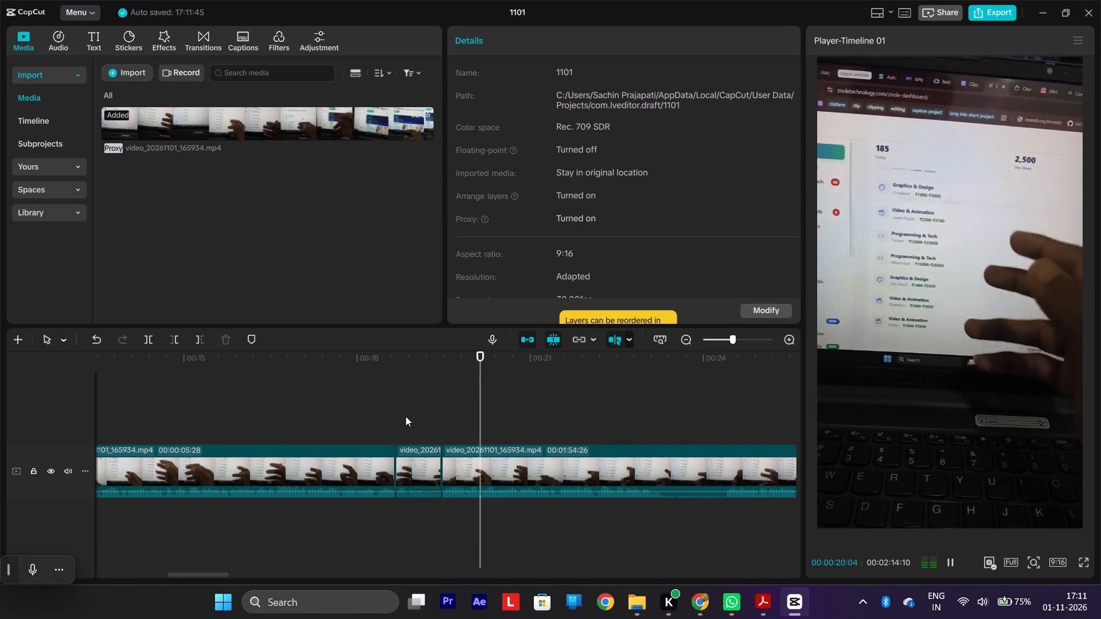
pyautogui.hscroll(-2, 470, 432)
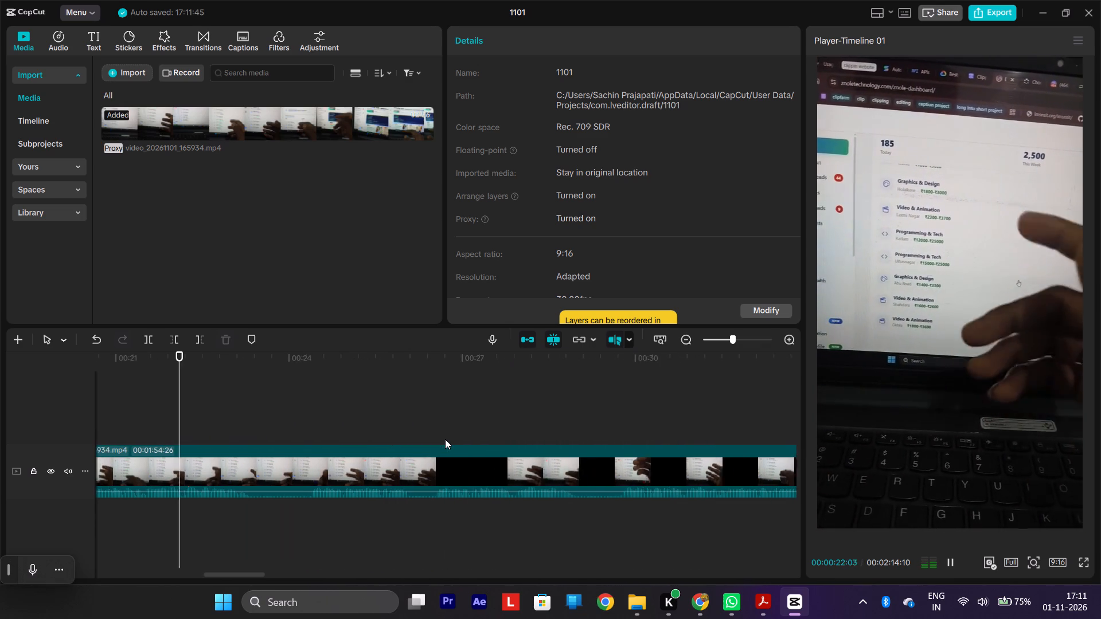
pyautogui.hscroll(-1, 445, 439)
pyautogui.hscroll(1, 445, 439)
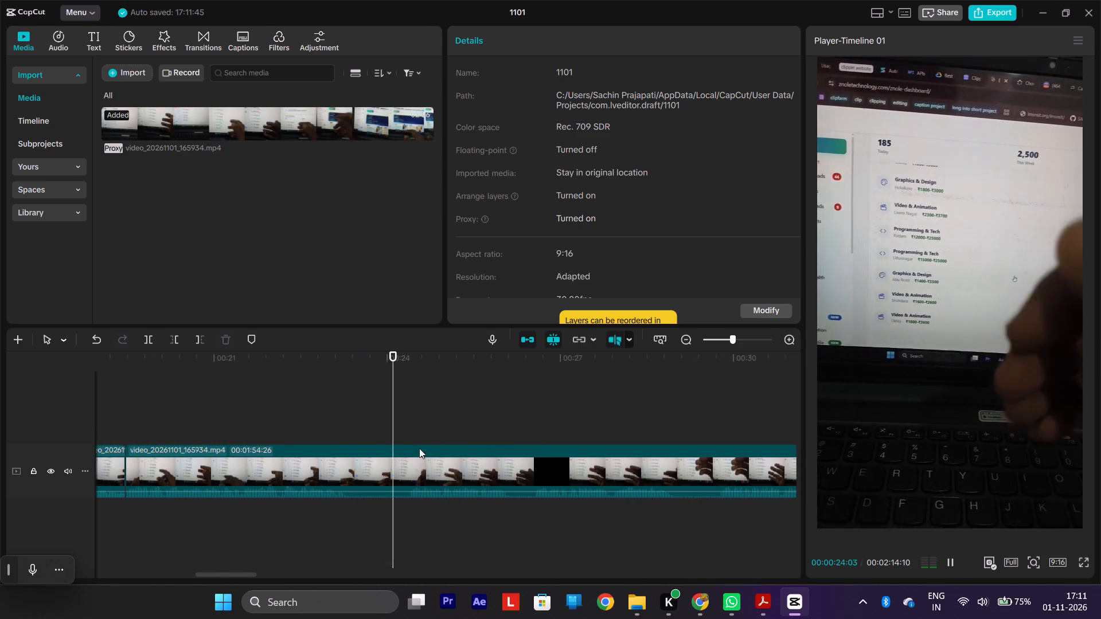
pyautogui.hscroll(1, 407, 430)
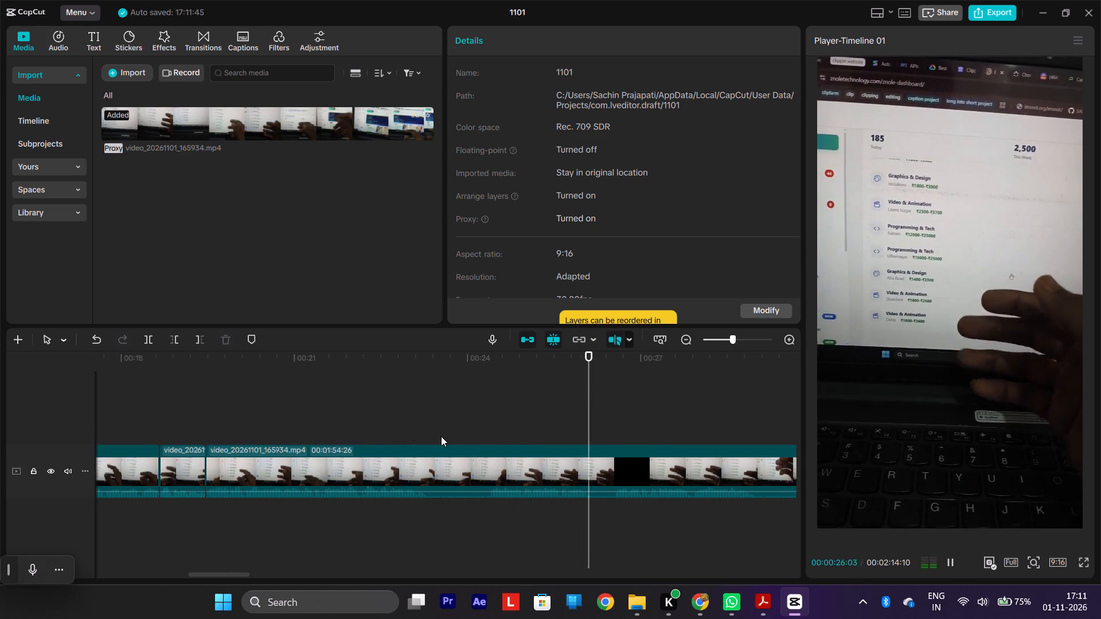
pyautogui.hscroll(-3, 441, 436)
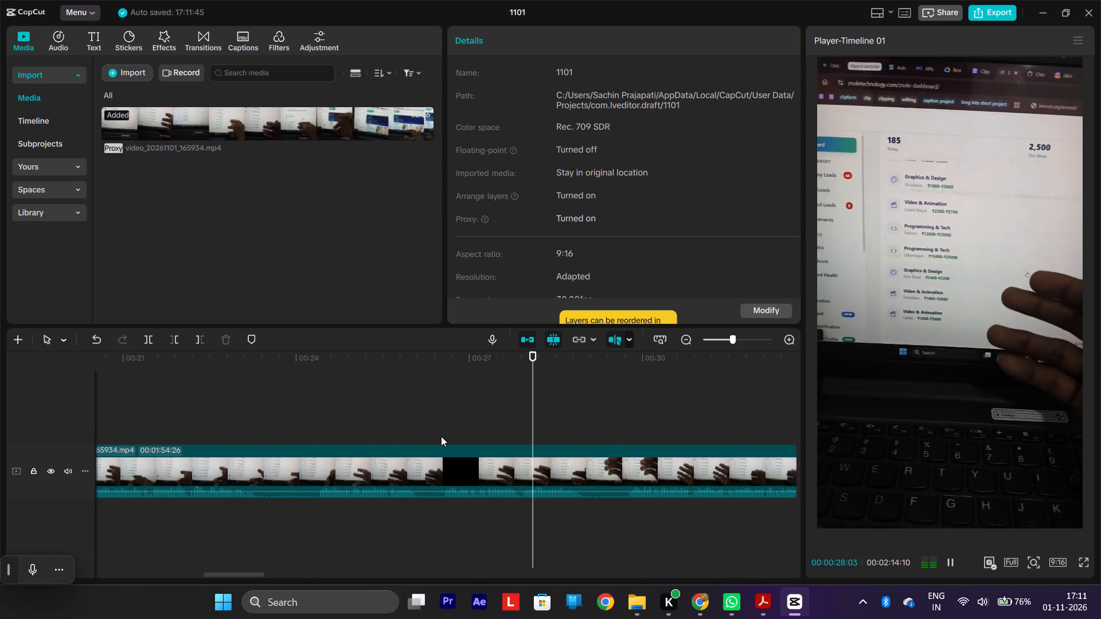
pyautogui.hscroll(-2, 441, 436)
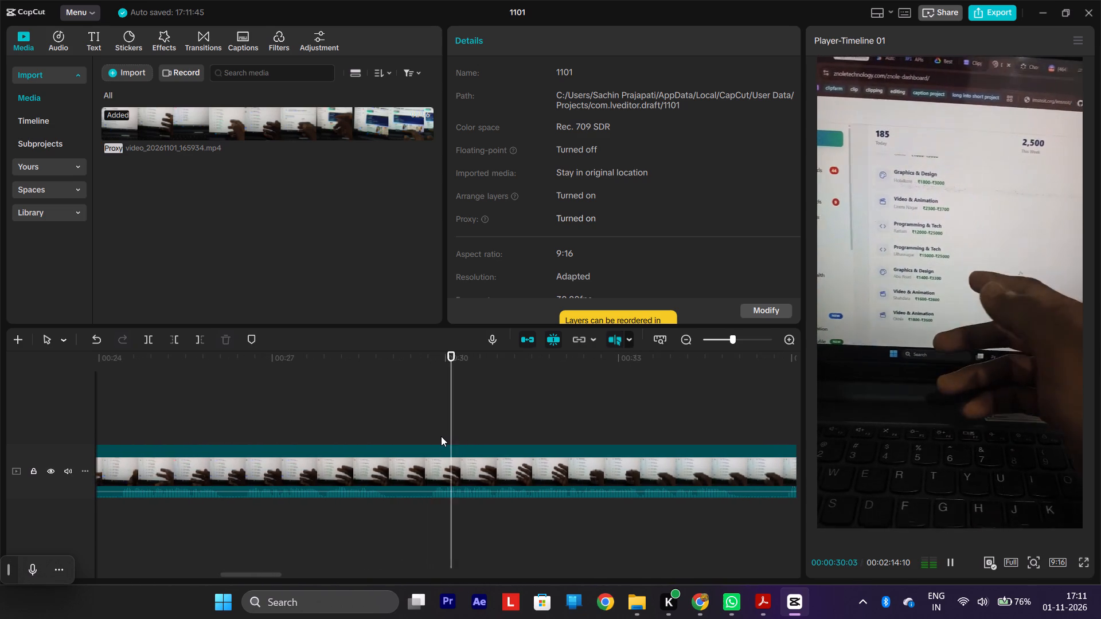
pyautogui.hscroll(-1, 441, 436)
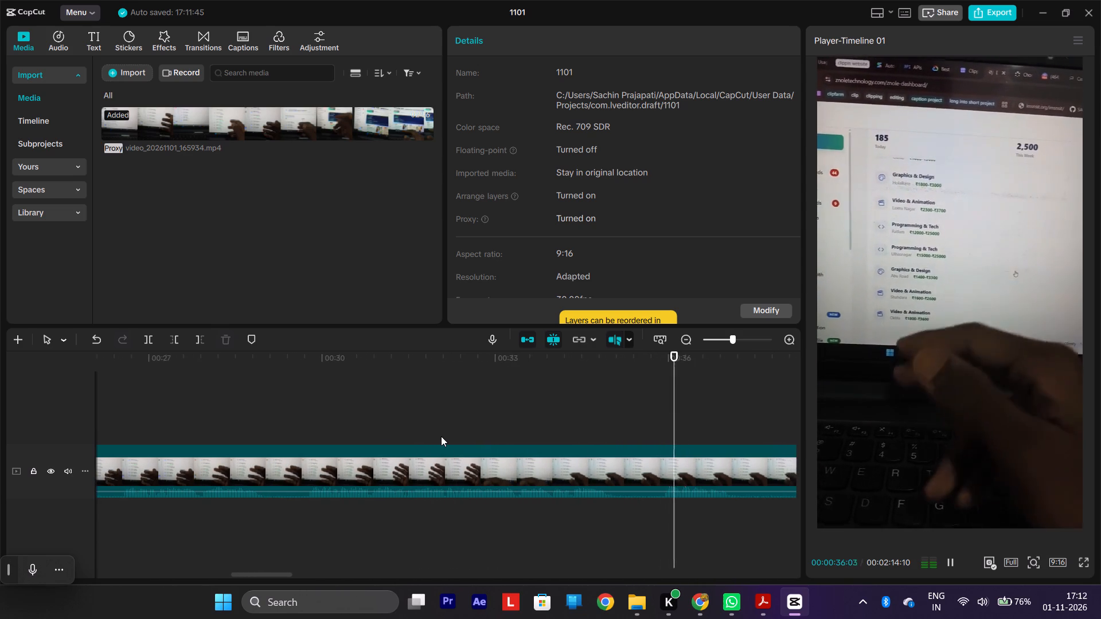
pyautogui.press('space')
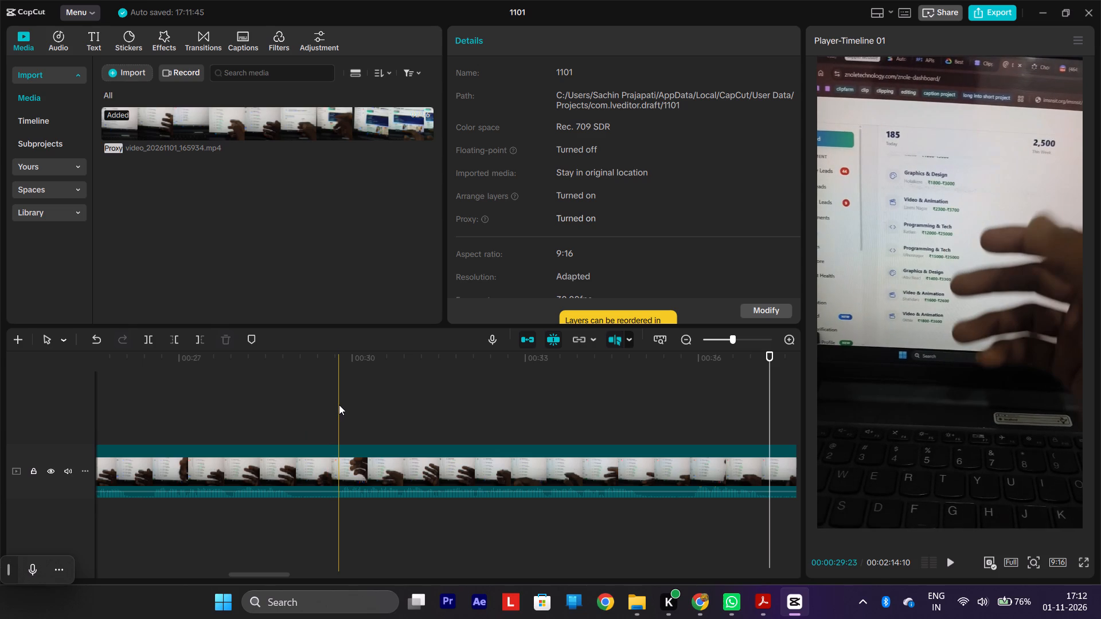
pyautogui.press('s')
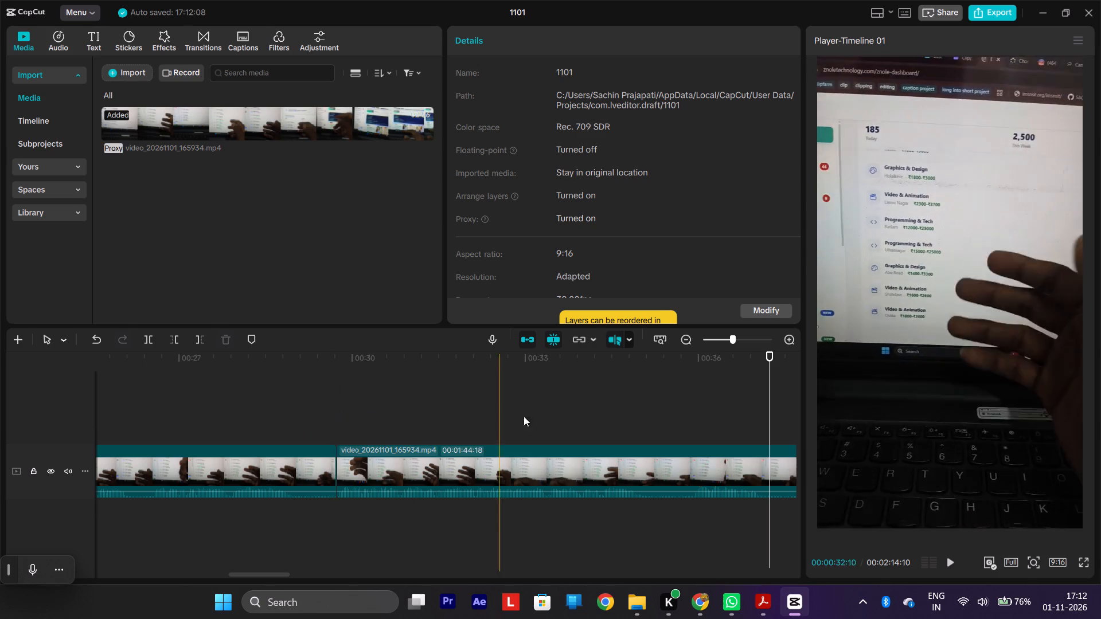
# Split the last clip at about 00:00:34:27 and cut out the next second of footage.
pyautogui.press('s')
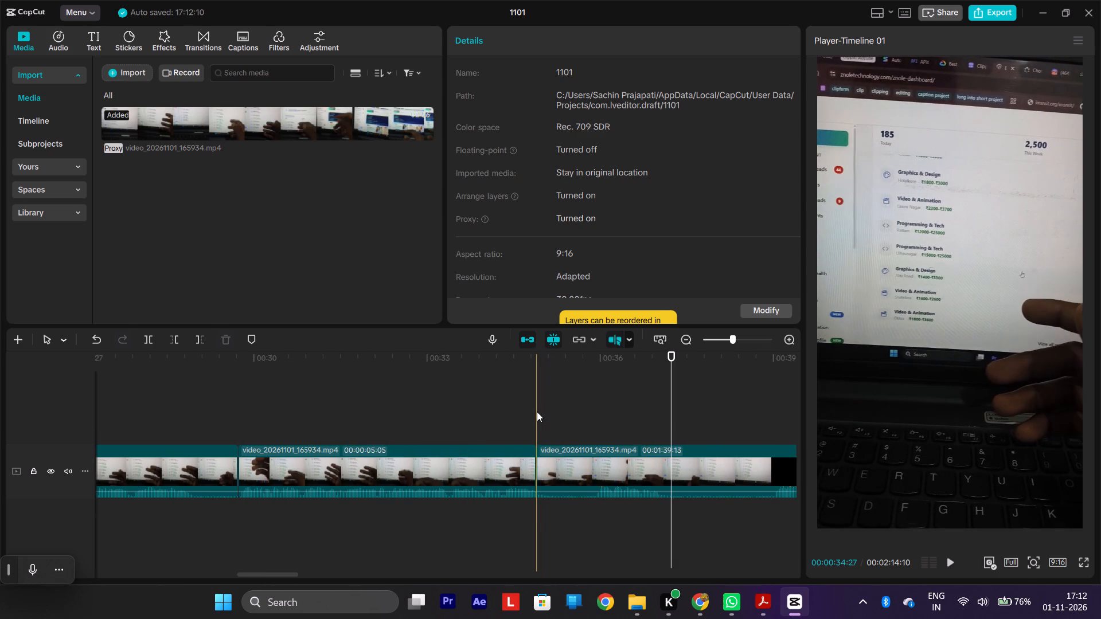
pyautogui.press('q')
# Play across the new cut and delete the 00:00:10:08 clip that starts at about 00:00:19:14.
pyautogui.press('space')
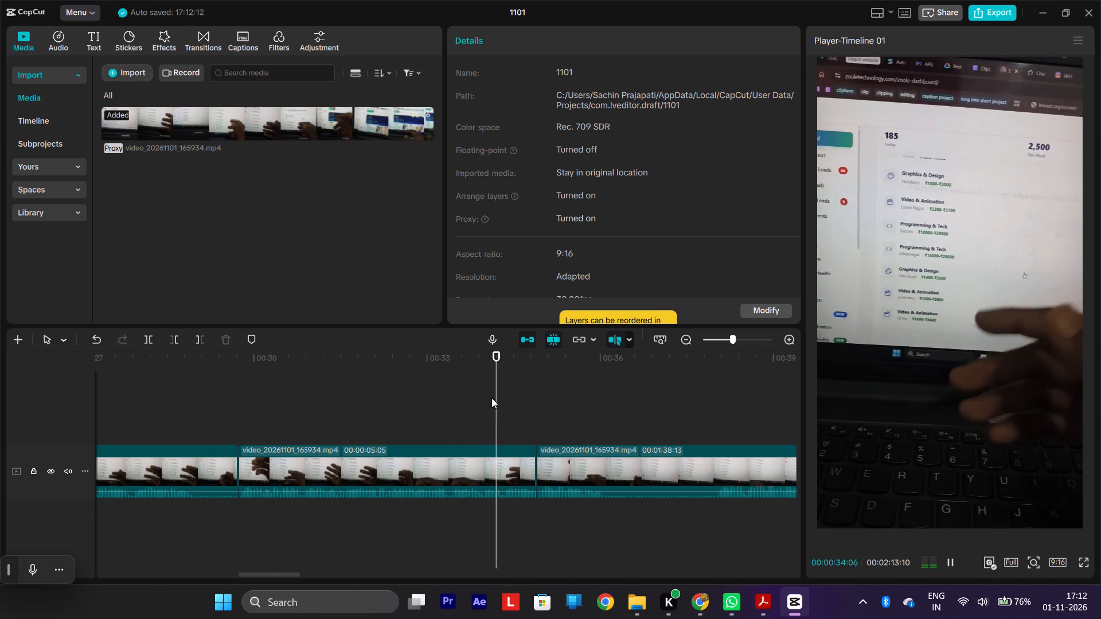
pyautogui.press('space')
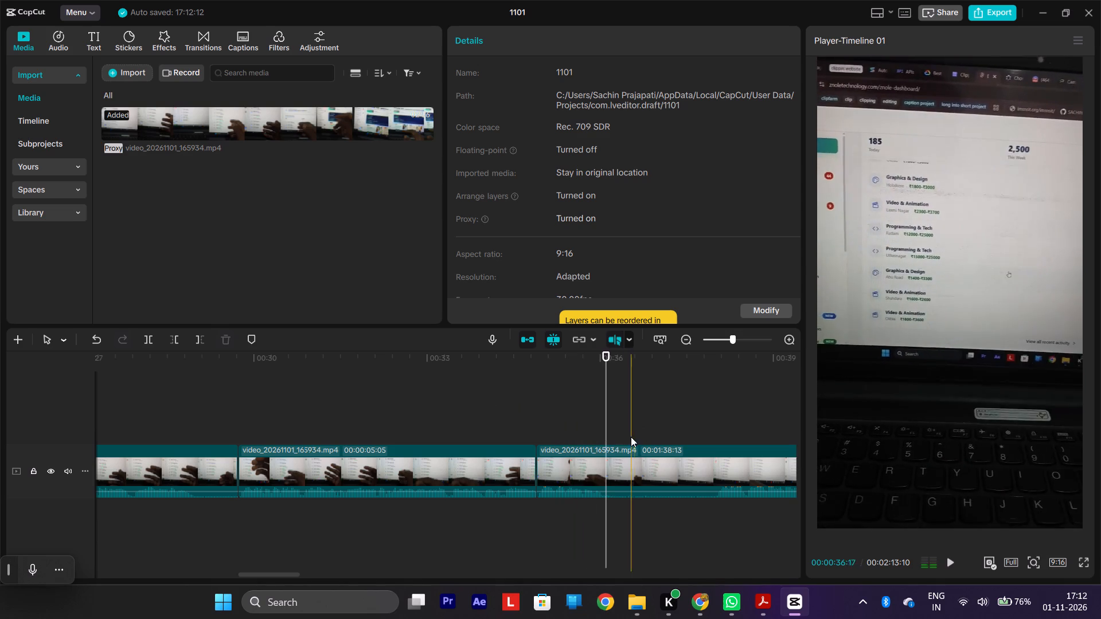
pyautogui.press('2')
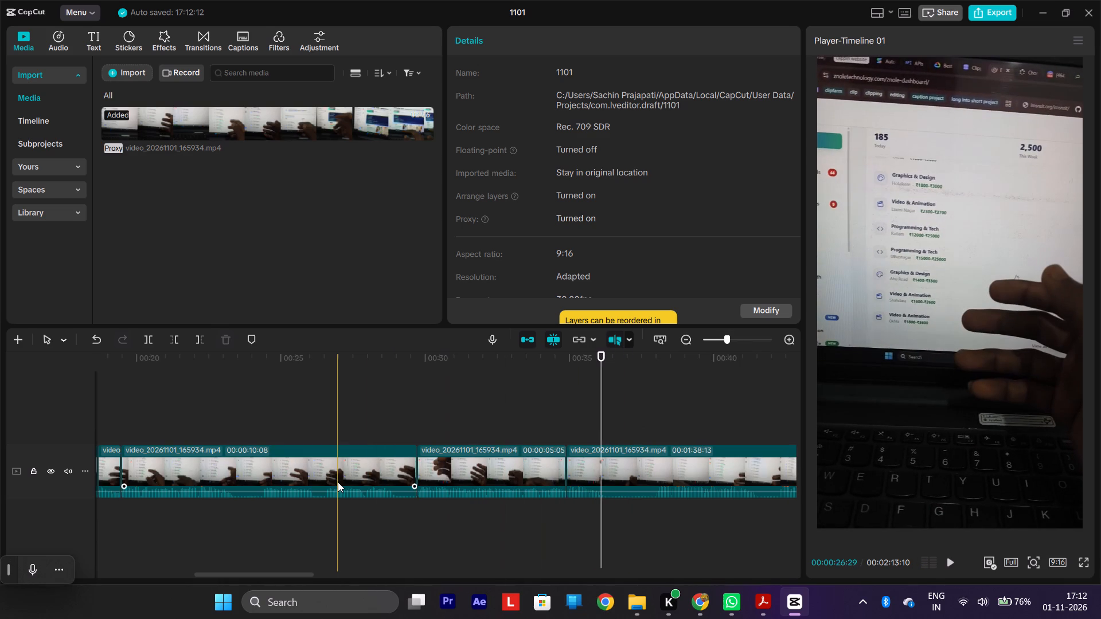
pyautogui.click(338, 482)
pyautogui.press('d')
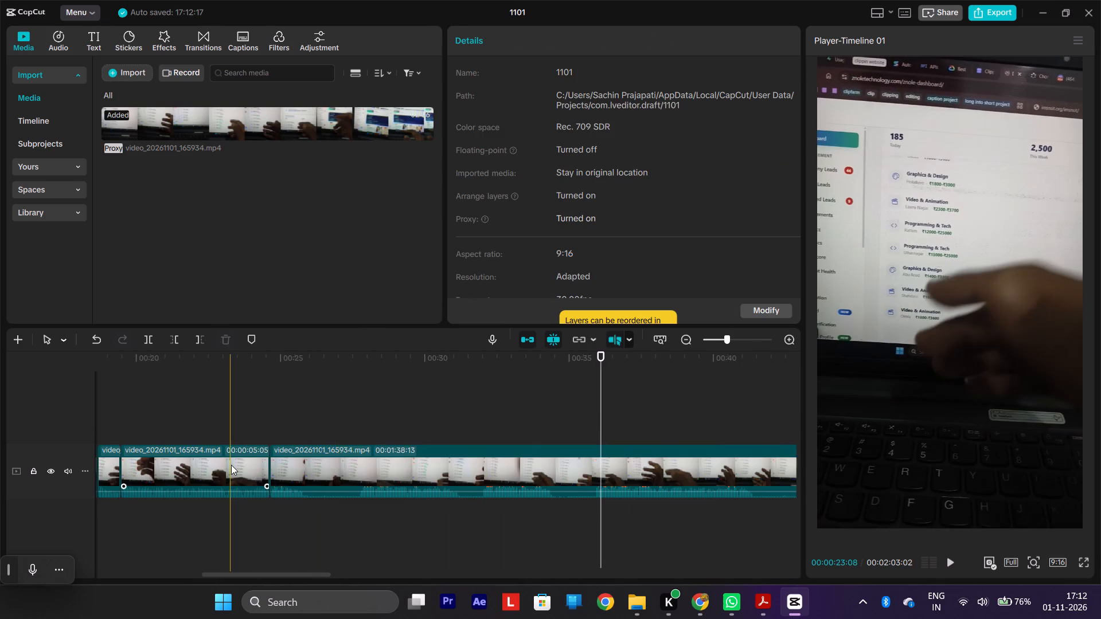
# Play back the earlier clips and delete the 00:00:05:05 clip that starts at about 00:00:19:14.
pyautogui.hscroll(1, 231, 465)
pyautogui.press('space')
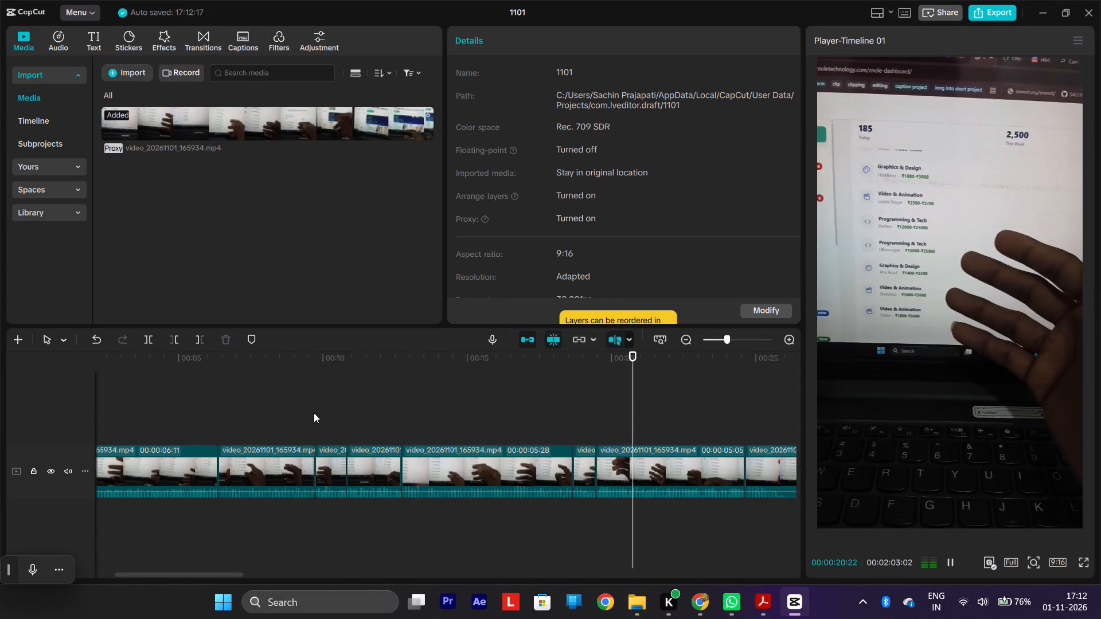
pyautogui.hscroll(-1, 452, 468)
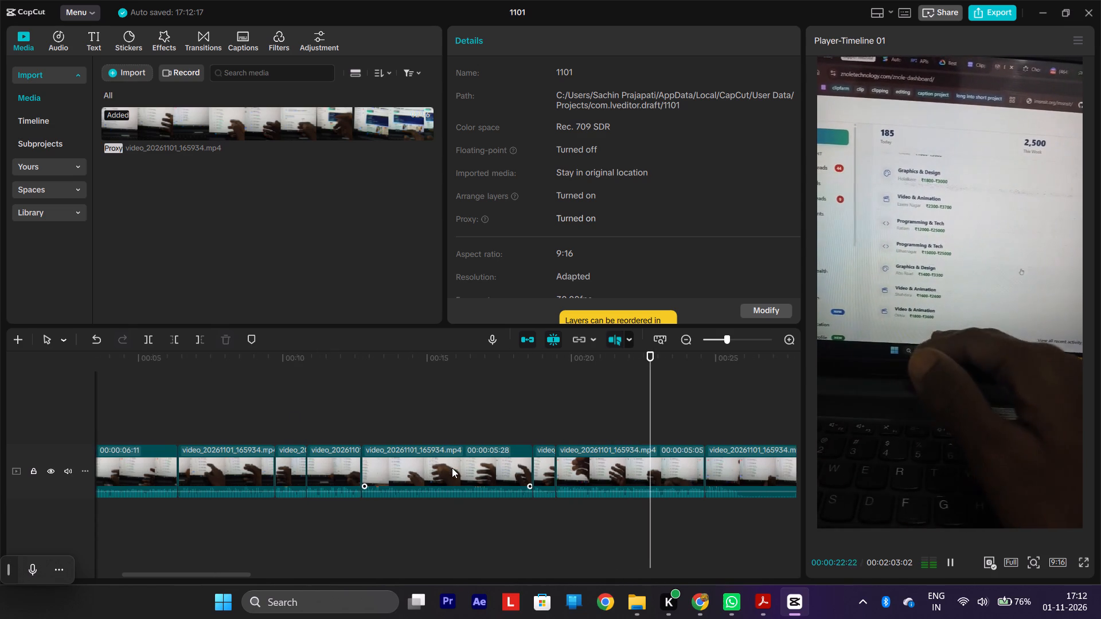
pyautogui.hscroll(-1, 469, 512)
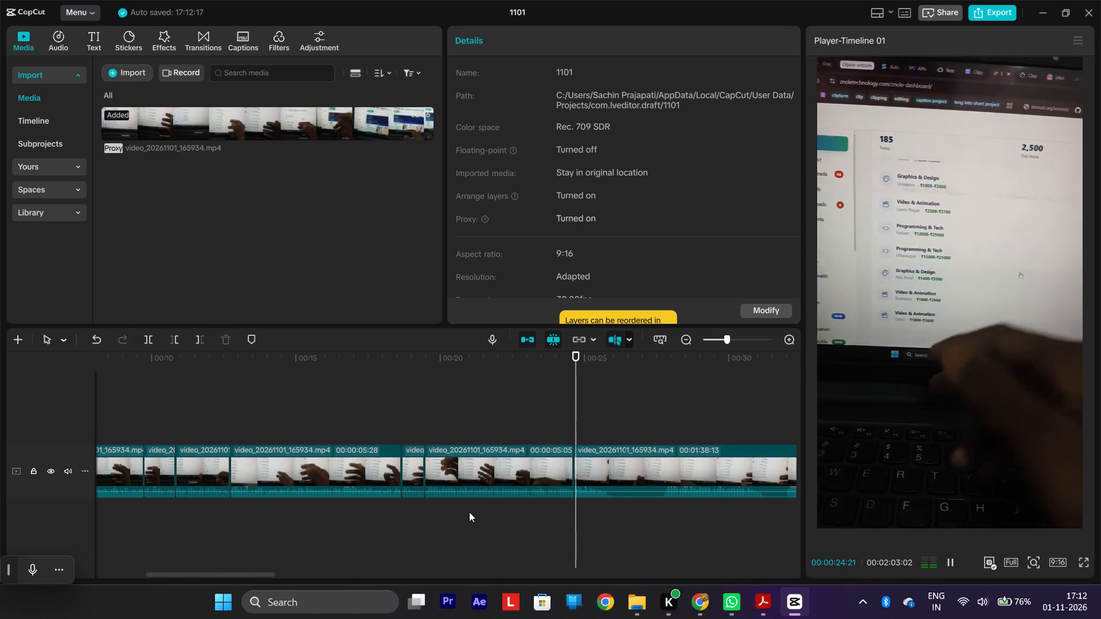
pyautogui.press('space')
pyautogui.press('space')
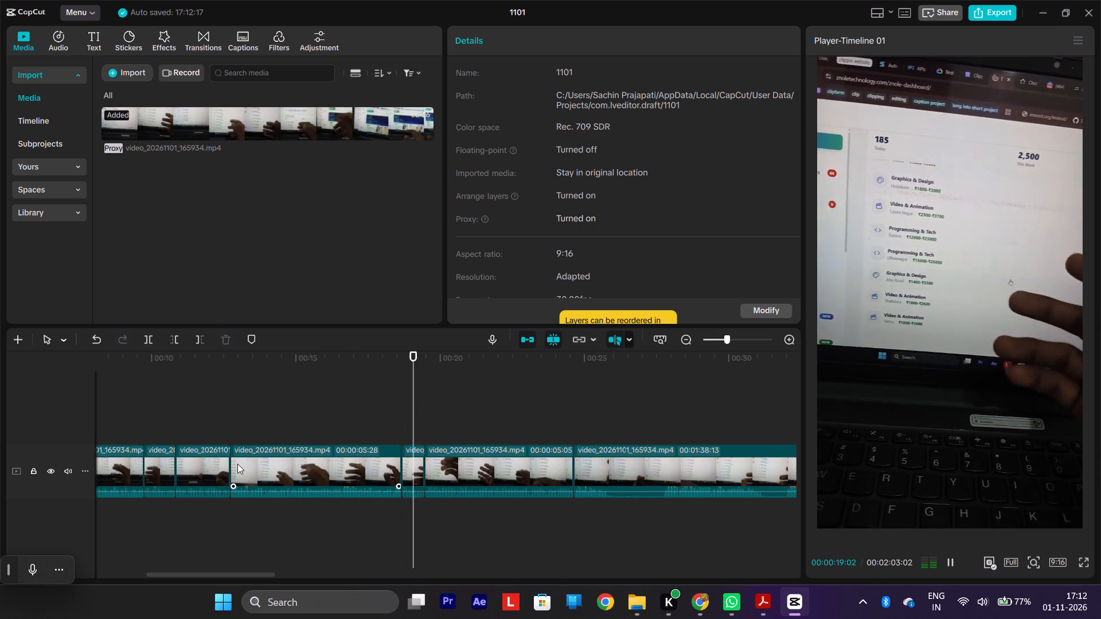
pyautogui.press('space')
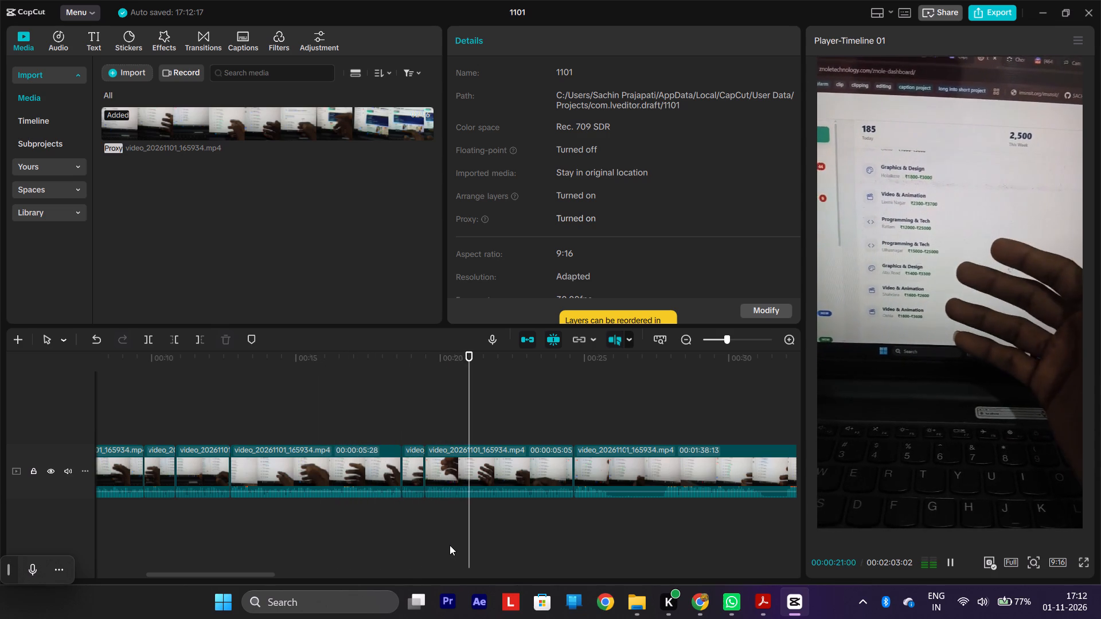
pyautogui.click(536, 459)
pyautogui.press('d')
# Play the last clip and trim off its beginning up to 00:00:22:17, leaving no gap.
pyautogui.press('space')
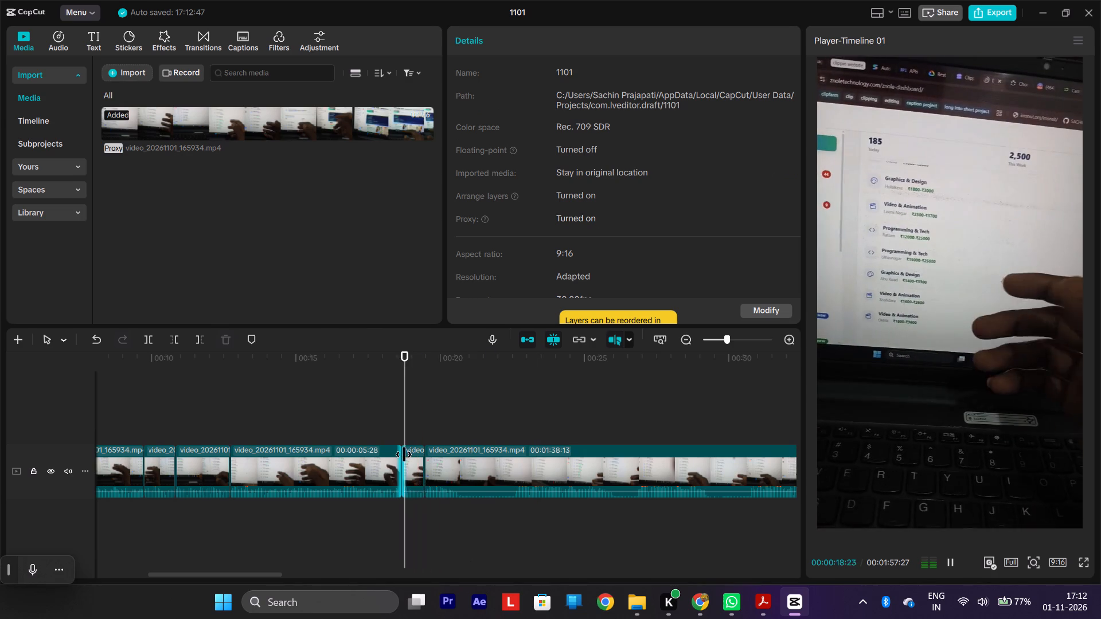
pyautogui.press('space')
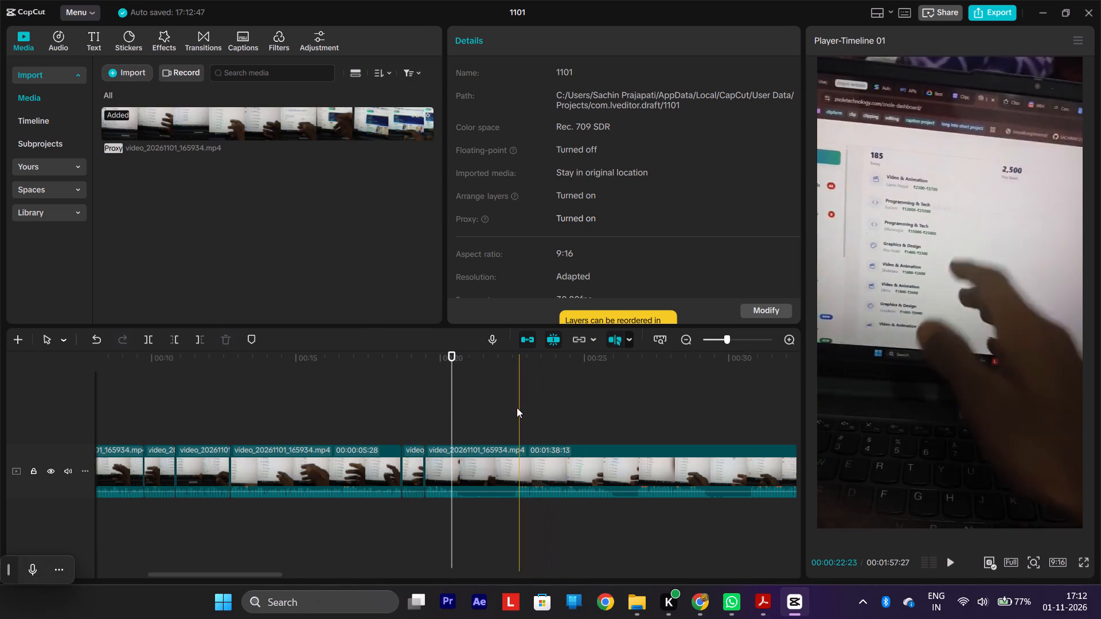
pyautogui.press('space')
pyautogui.press('space')
pyautogui.write('1')
pyautogui.press('1')
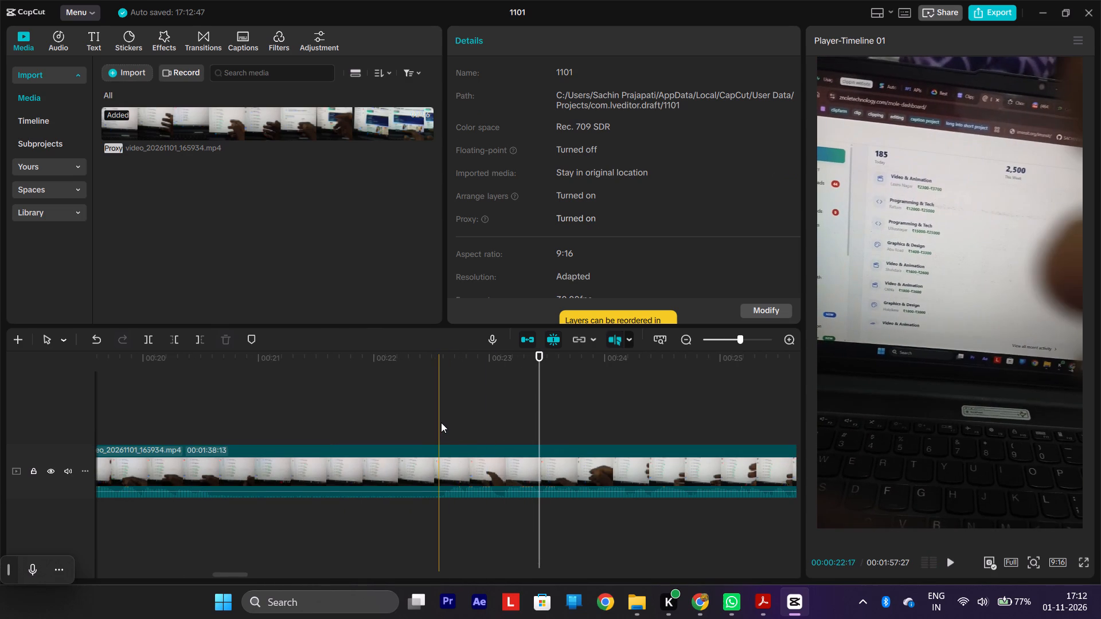
pyautogui.press('q')
# Play the last clip and trim about four more seconds off its beginning, leaving no gap.
pyautogui.press('2')
pyautogui.press('2')
pyautogui.press('space')
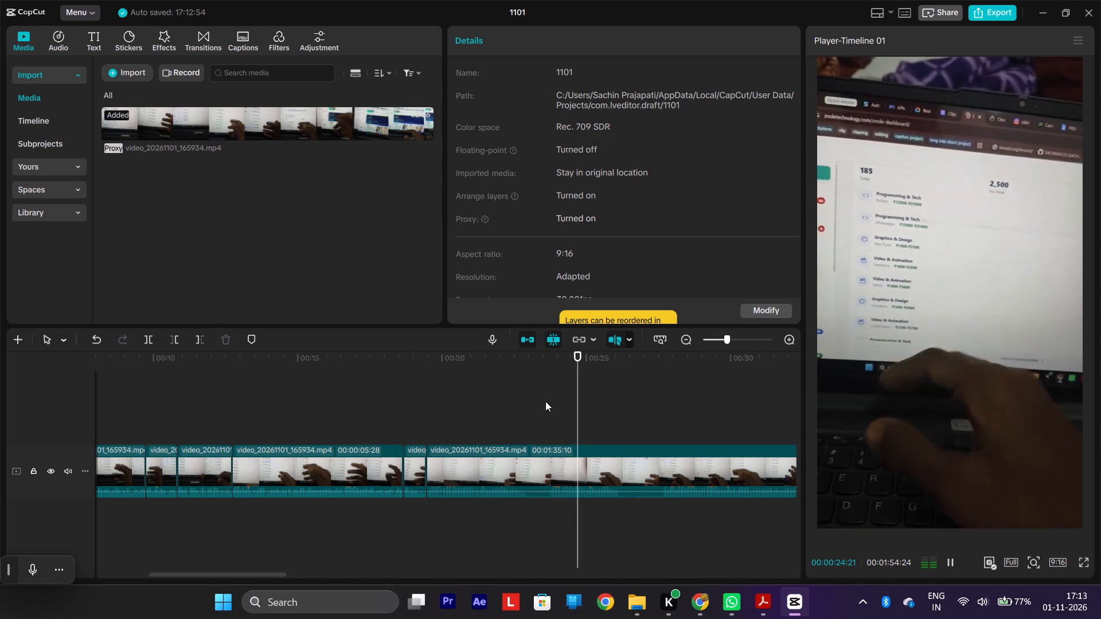
pyautogui.press('space')
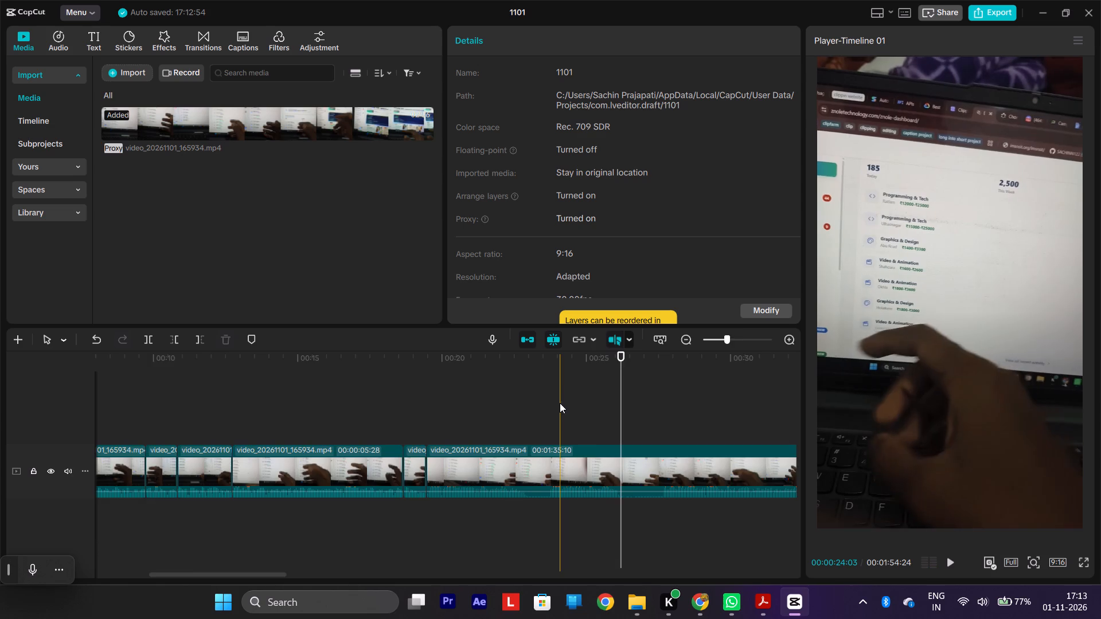
pyautogui.press('1')
pyautogui.press('1')
pyautogui.press('q')
# Split the last clip at about 00:00:21:26 and trim about 1.5 seconds off the beginning of its second part, leaving no gap.
pyautogui.write('22')
pyautogui.press('1')
pyautogui.press('1')
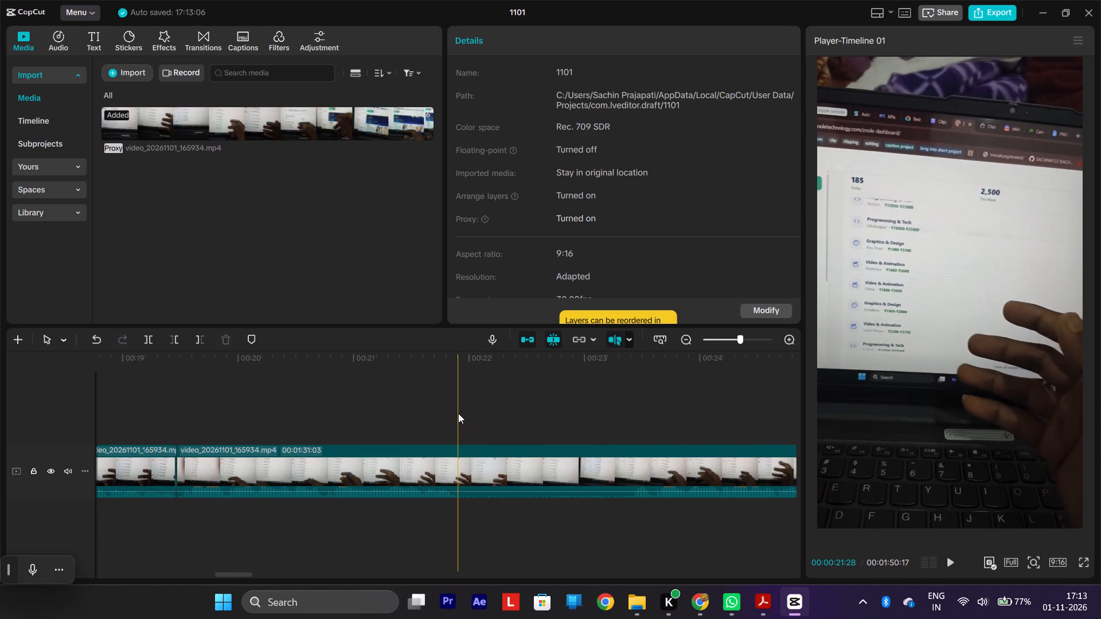
pyautogui.press('s')
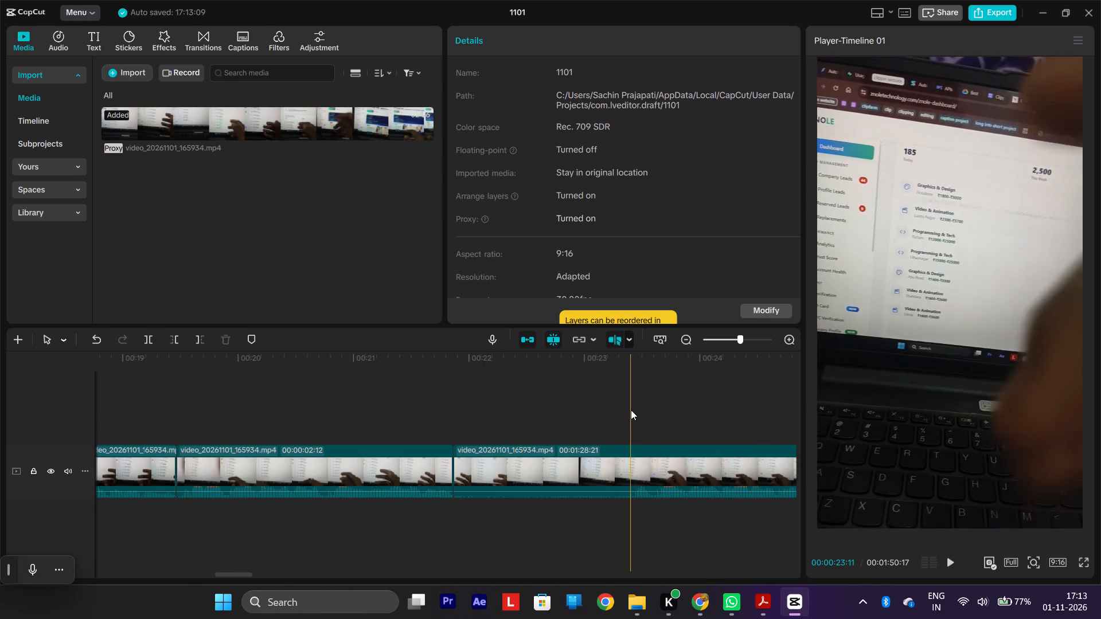
pyautogui.press('1')
pyautogui.write('22q')
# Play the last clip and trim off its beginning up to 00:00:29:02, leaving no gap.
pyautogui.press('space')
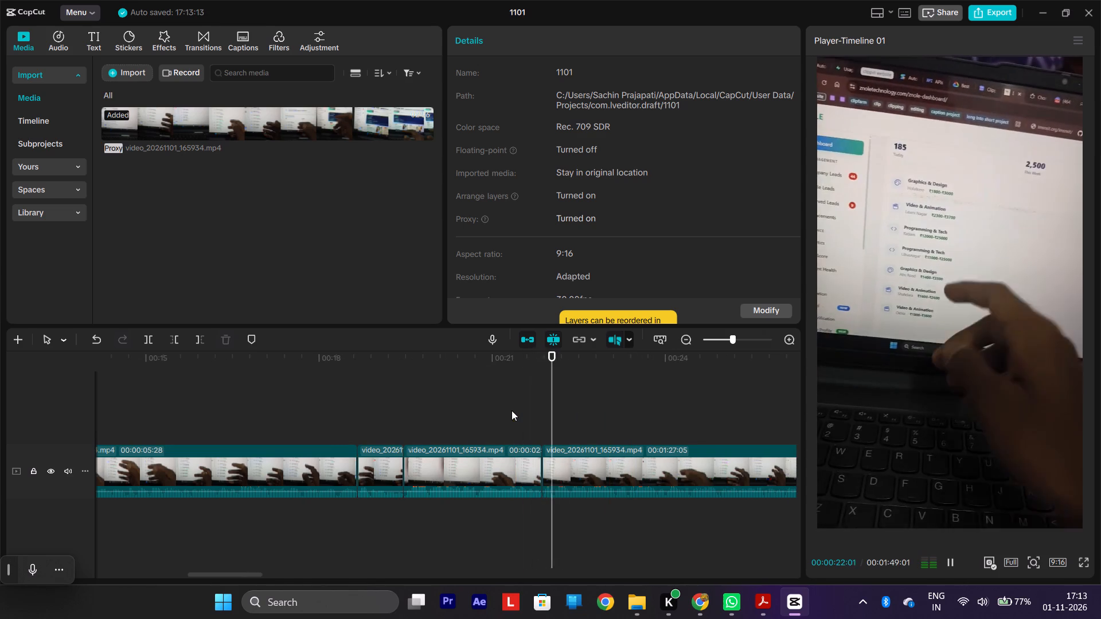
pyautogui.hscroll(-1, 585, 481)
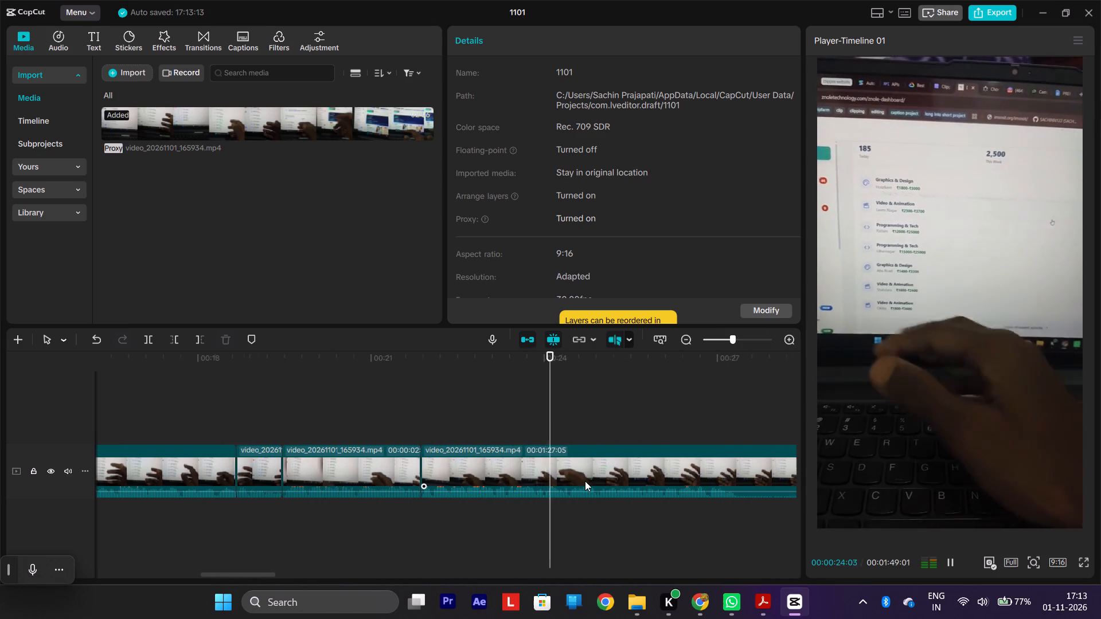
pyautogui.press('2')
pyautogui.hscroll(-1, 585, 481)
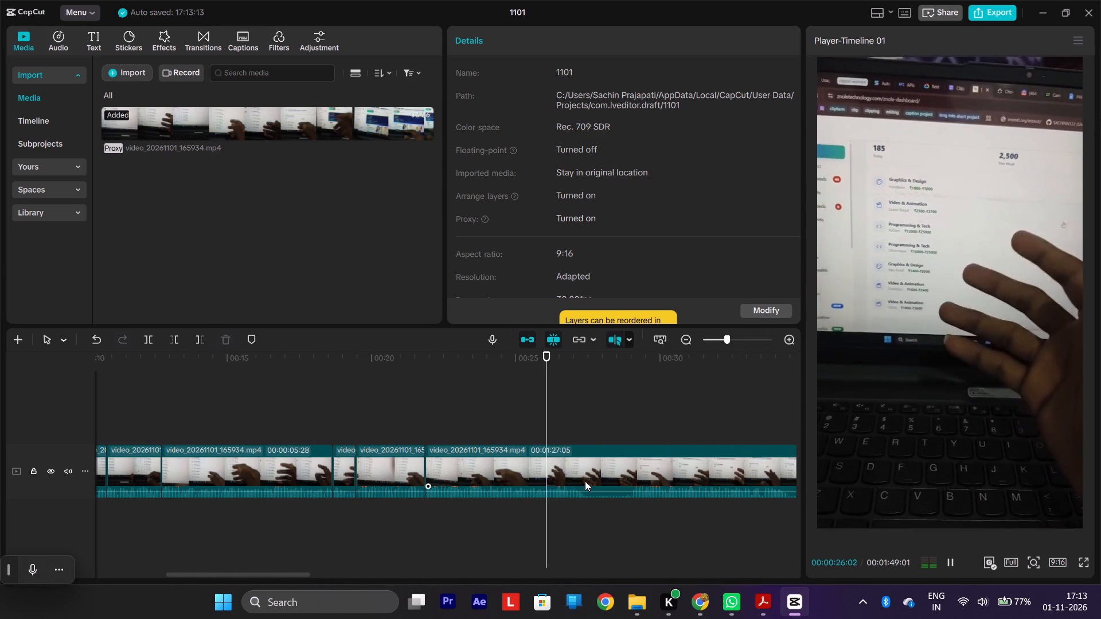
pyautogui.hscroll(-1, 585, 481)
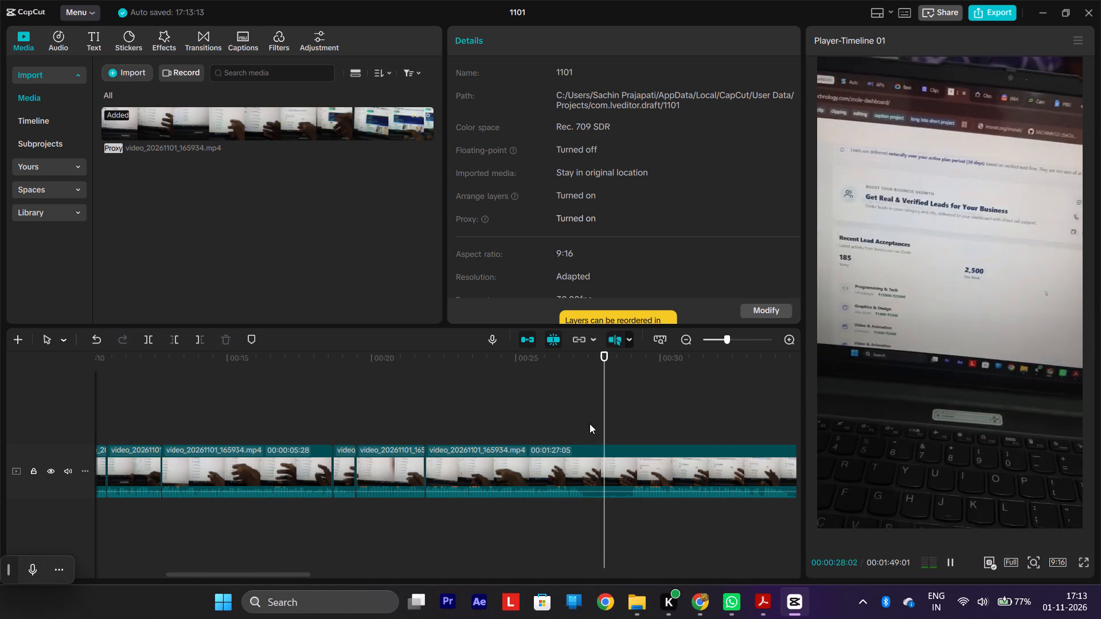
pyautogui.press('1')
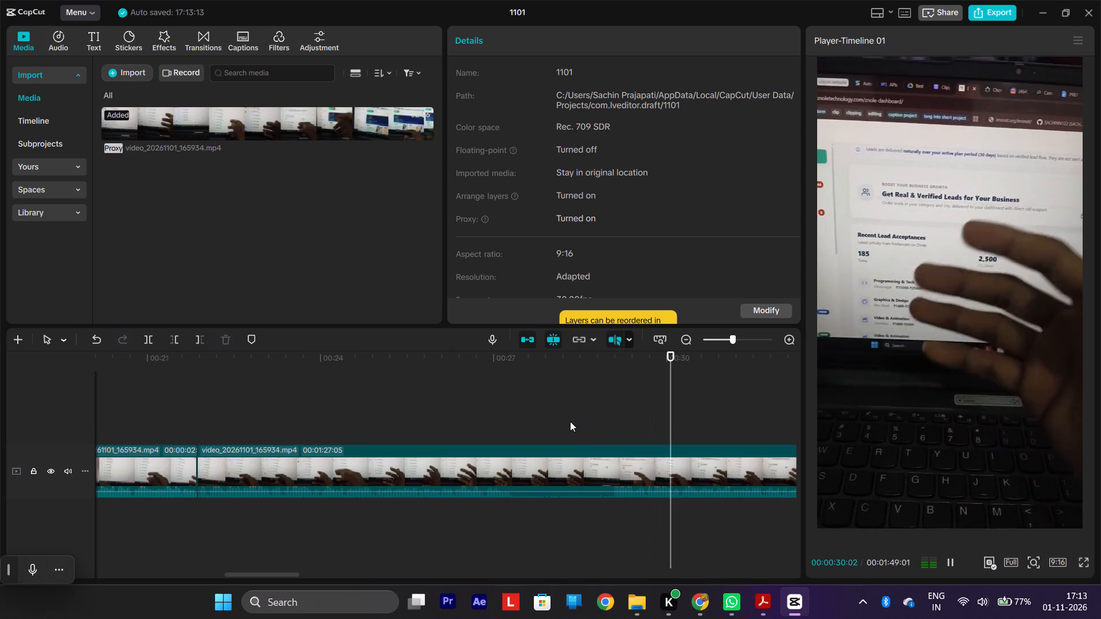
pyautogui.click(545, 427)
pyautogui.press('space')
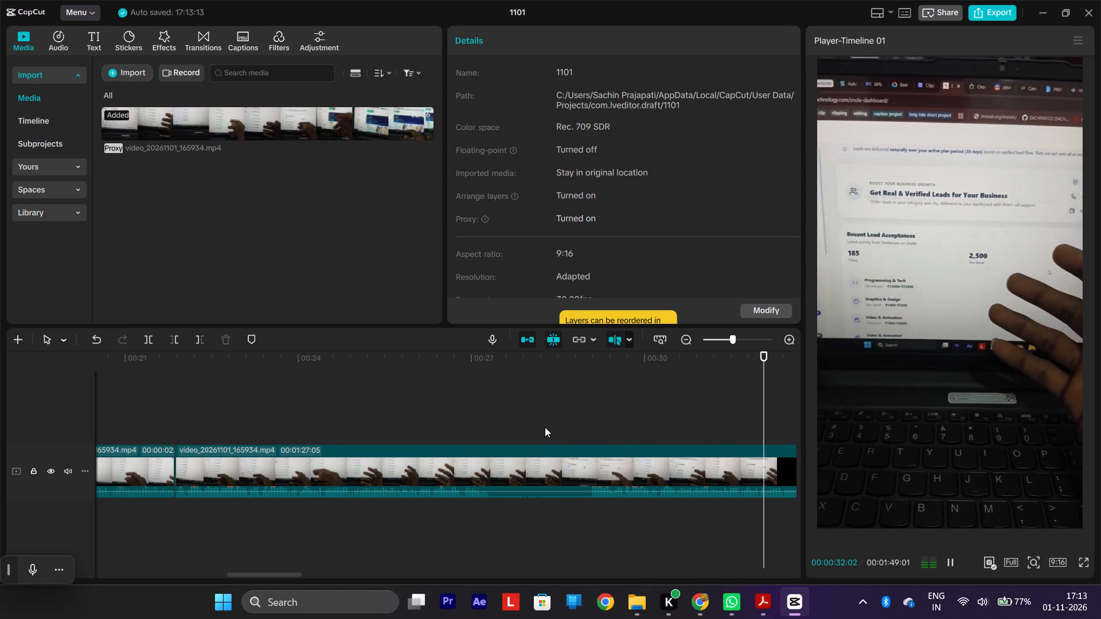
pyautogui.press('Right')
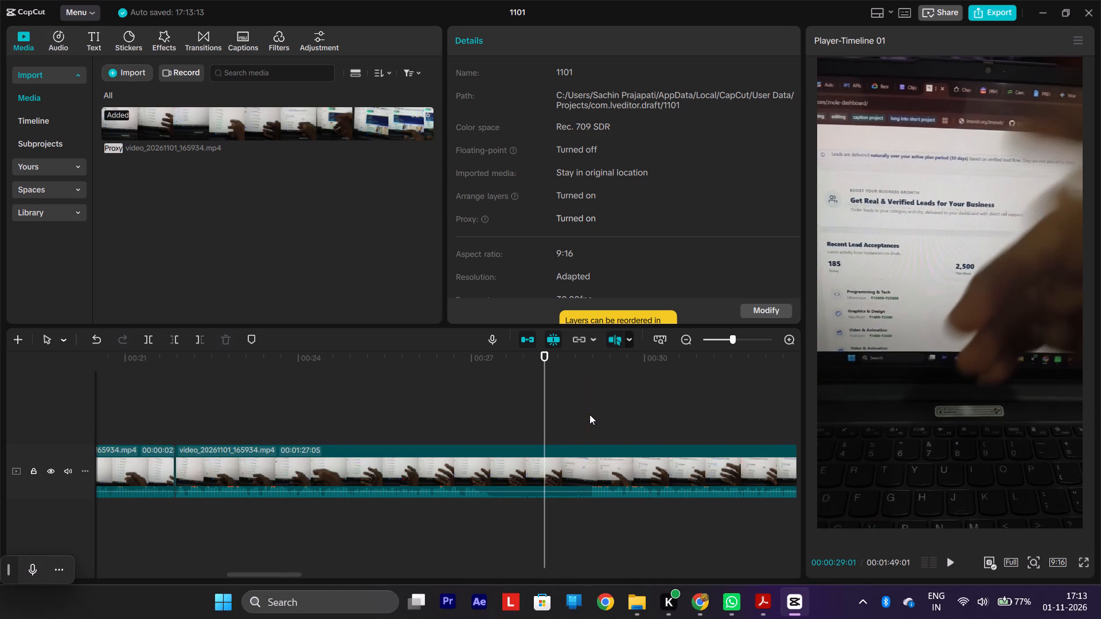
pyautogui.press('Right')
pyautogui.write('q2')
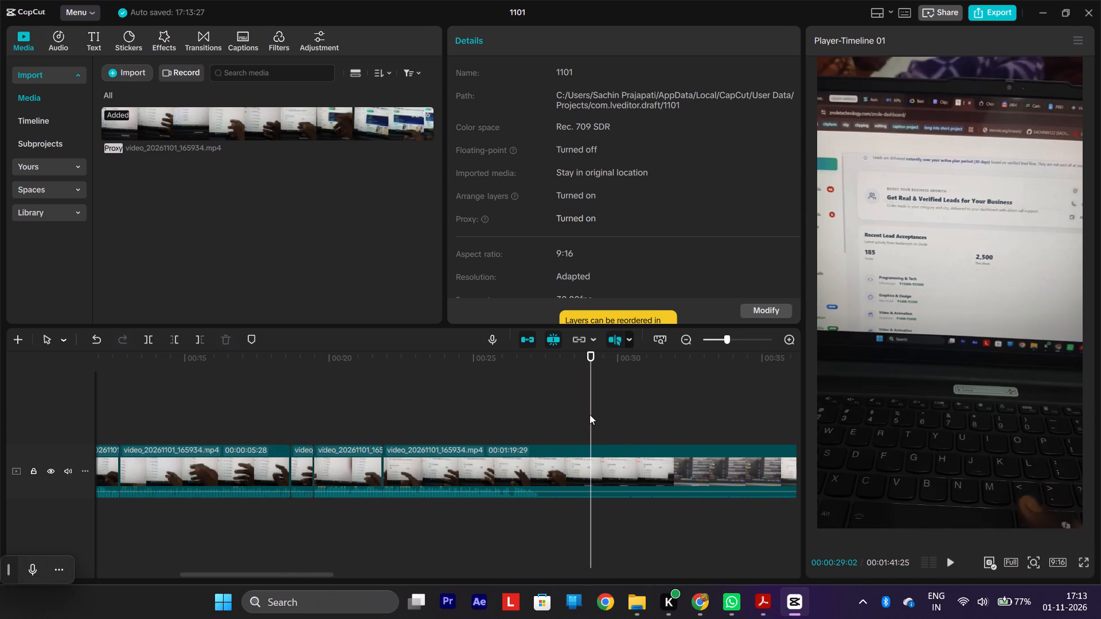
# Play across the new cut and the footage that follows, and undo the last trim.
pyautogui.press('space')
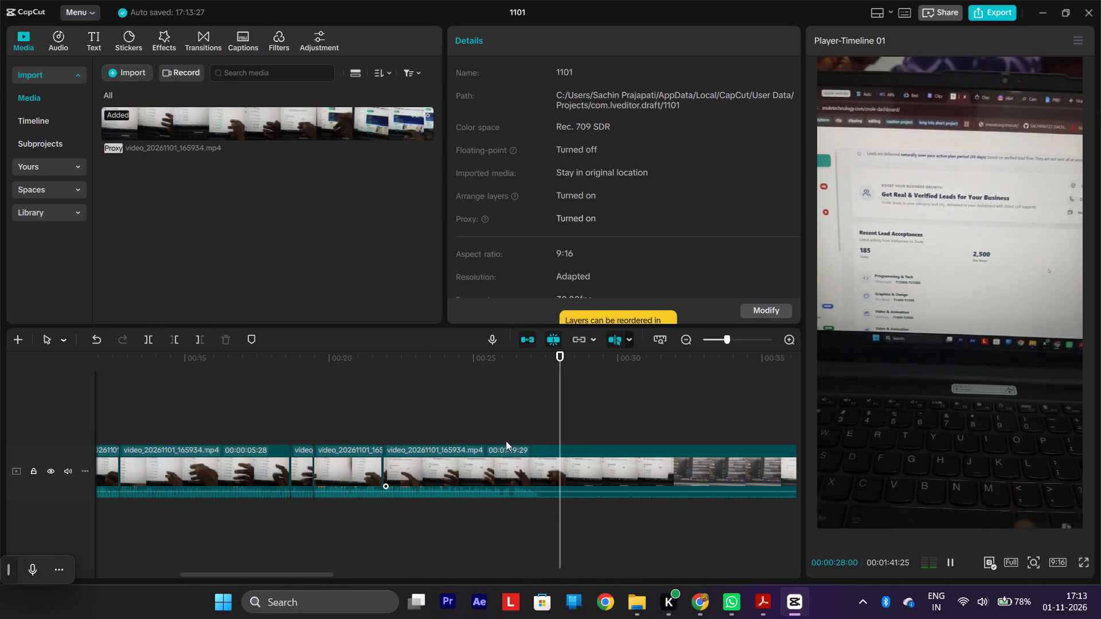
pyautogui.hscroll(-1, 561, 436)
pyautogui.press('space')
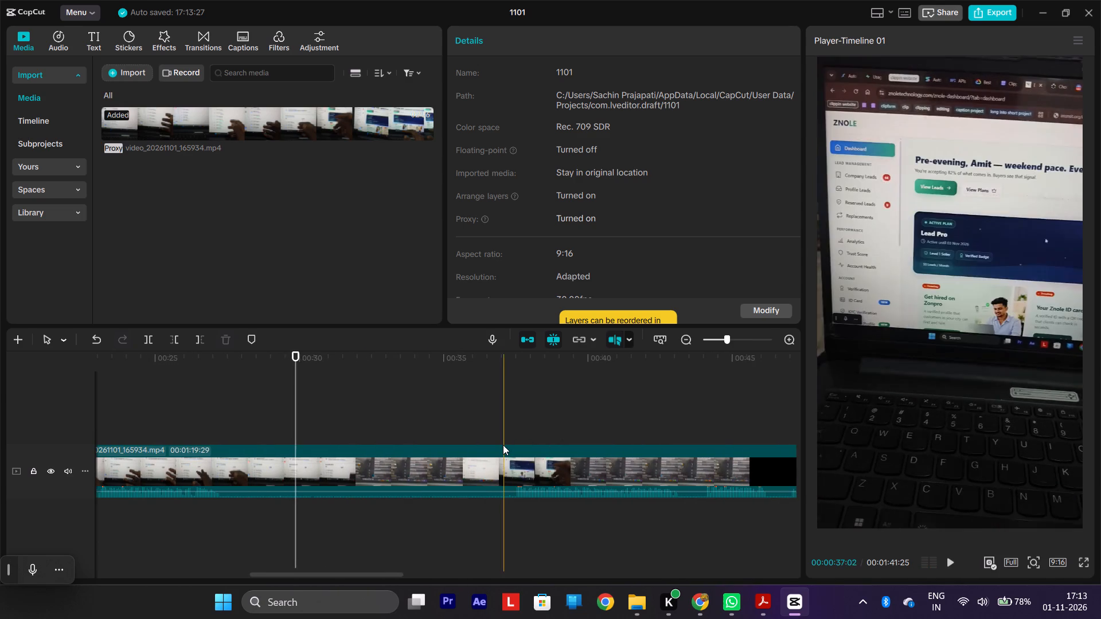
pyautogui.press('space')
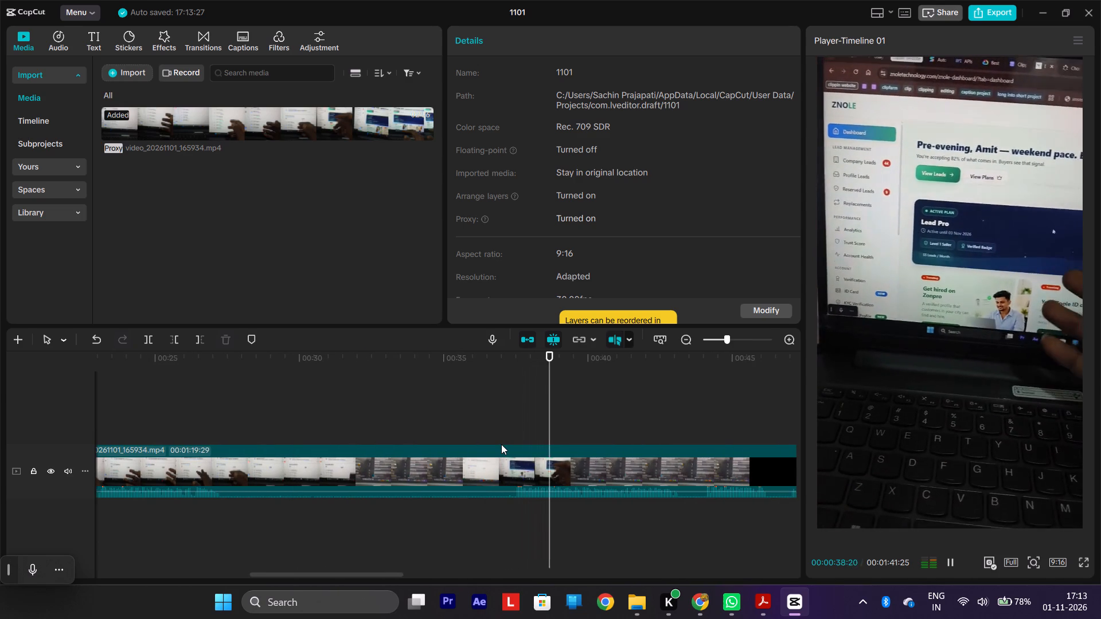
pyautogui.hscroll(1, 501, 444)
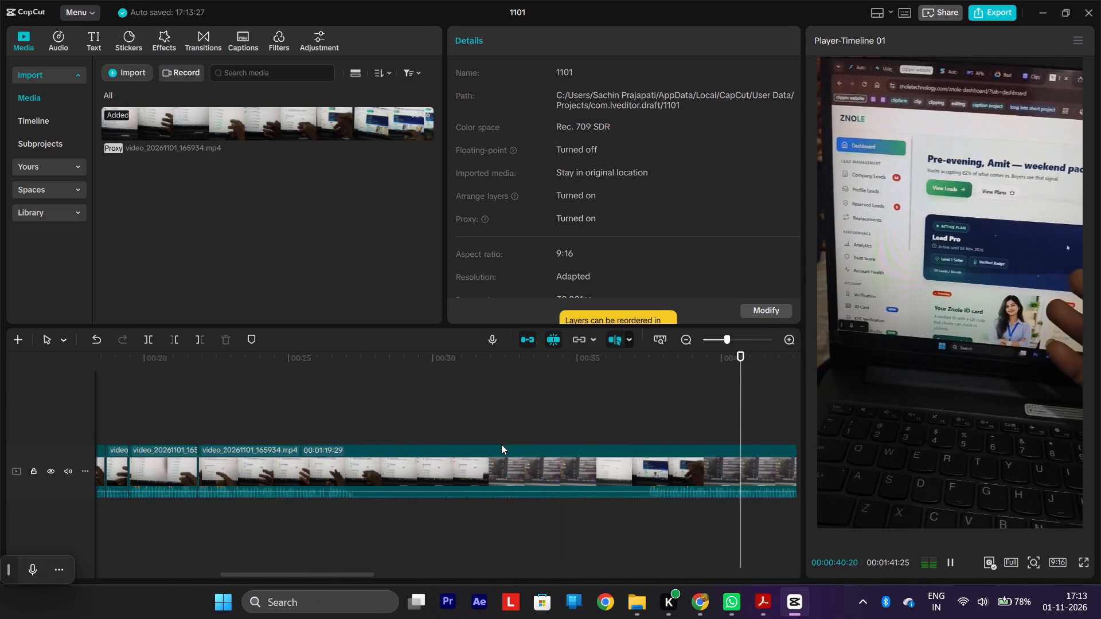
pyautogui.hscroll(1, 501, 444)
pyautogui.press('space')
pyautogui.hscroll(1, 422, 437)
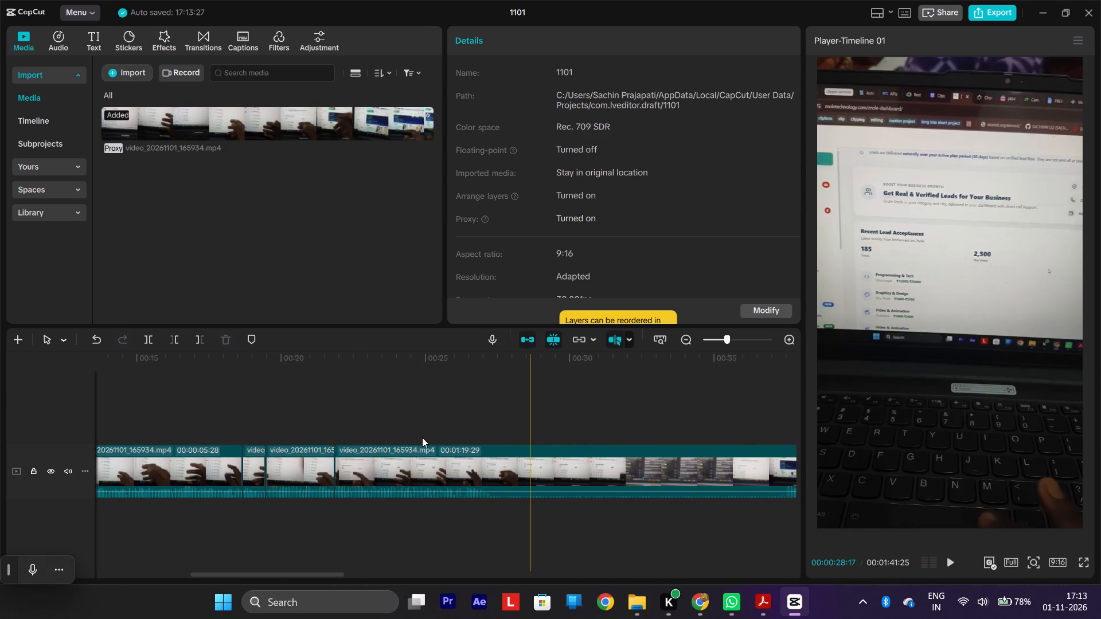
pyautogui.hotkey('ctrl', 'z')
# Play the last clip and split it at about 00:00:27:13.
pyautogui.press('space')
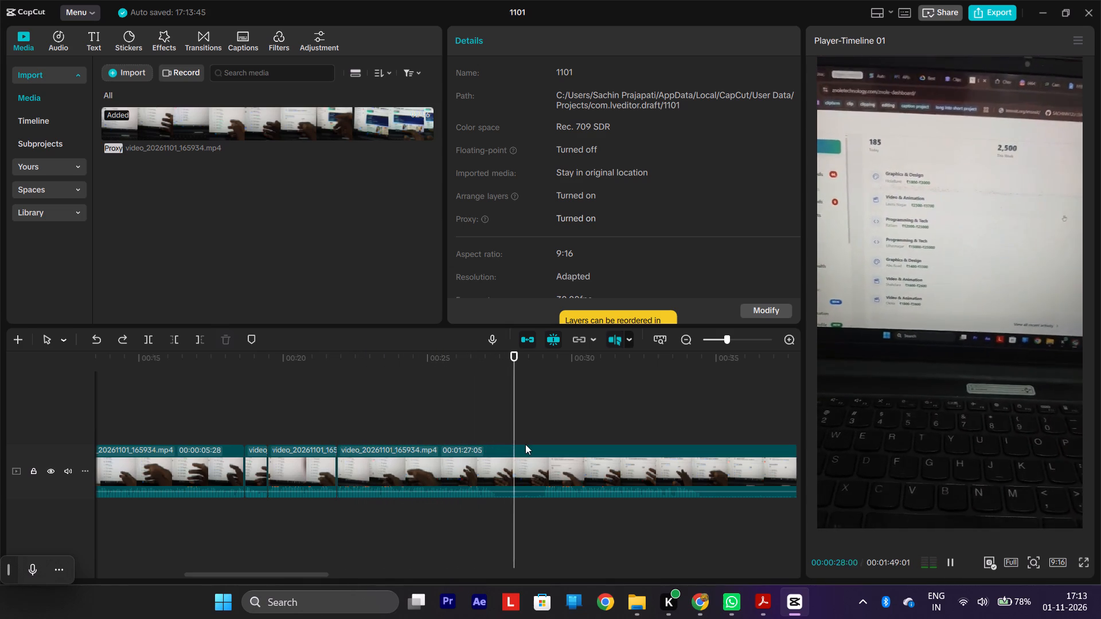
pyautogui.press('space')
pyautogui.press('s')
# Trim the beginning of the last clip up to 00:00:44:20, where the hand returns over the dashboard, leaving no gap.
pyautogui.hscroll(-1, 514, 426)
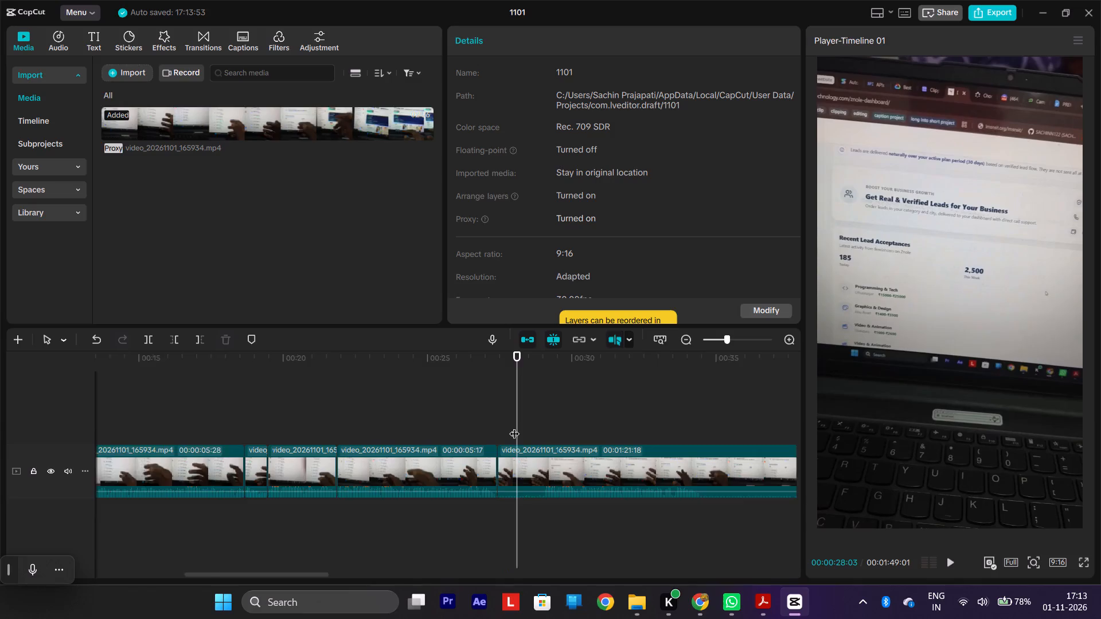
pyautogui.hscroll(-1, 514, 426)
pyautogui.hscroll(-1, 702, 445)
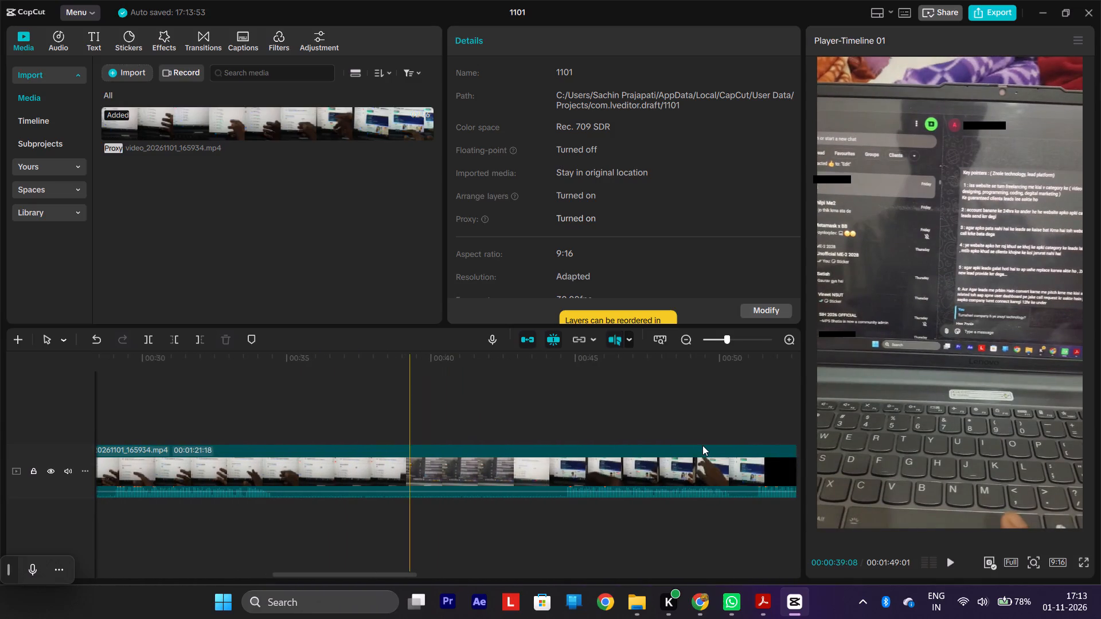
pyautogui.press('1')
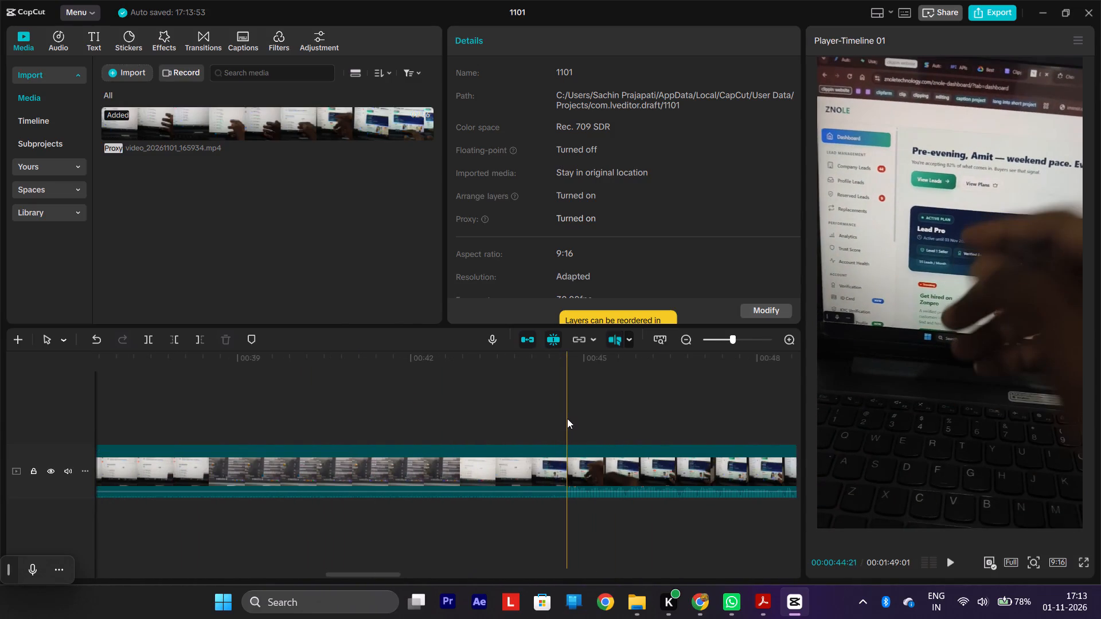
pyautogui.press('Left')
pyautogui.press('Left')
pyautogui.press('Left')
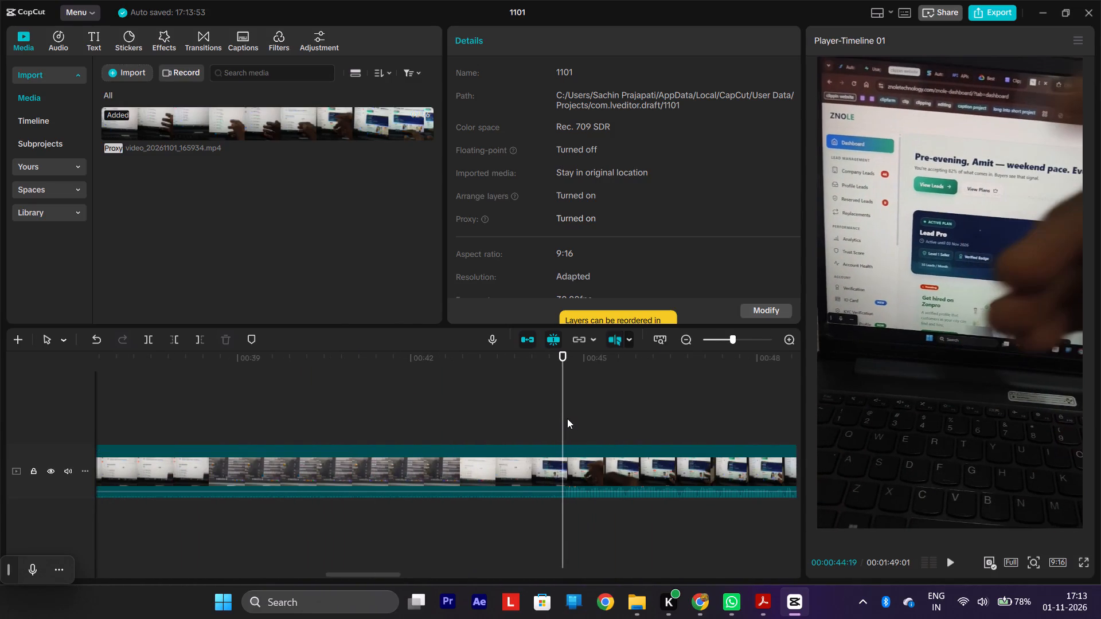
pyautogui.press('Right')
pyautogui.press('q')
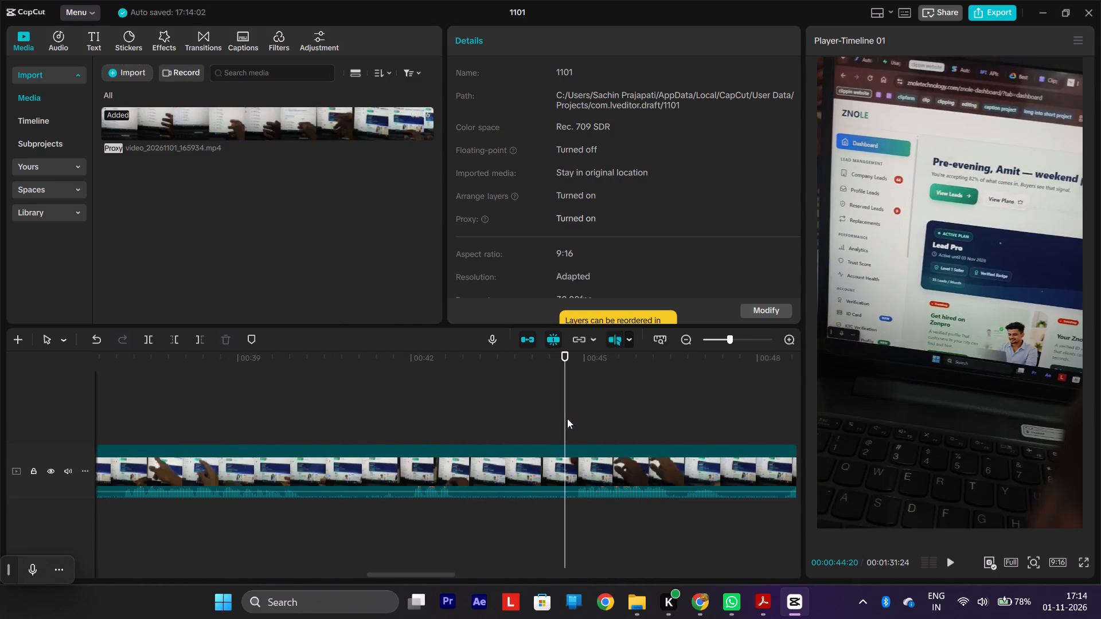
# Play the last clip, replay the section around 00:00:31:00 and split the clip at about 00:00:31:04.
pyautogui.write('222')
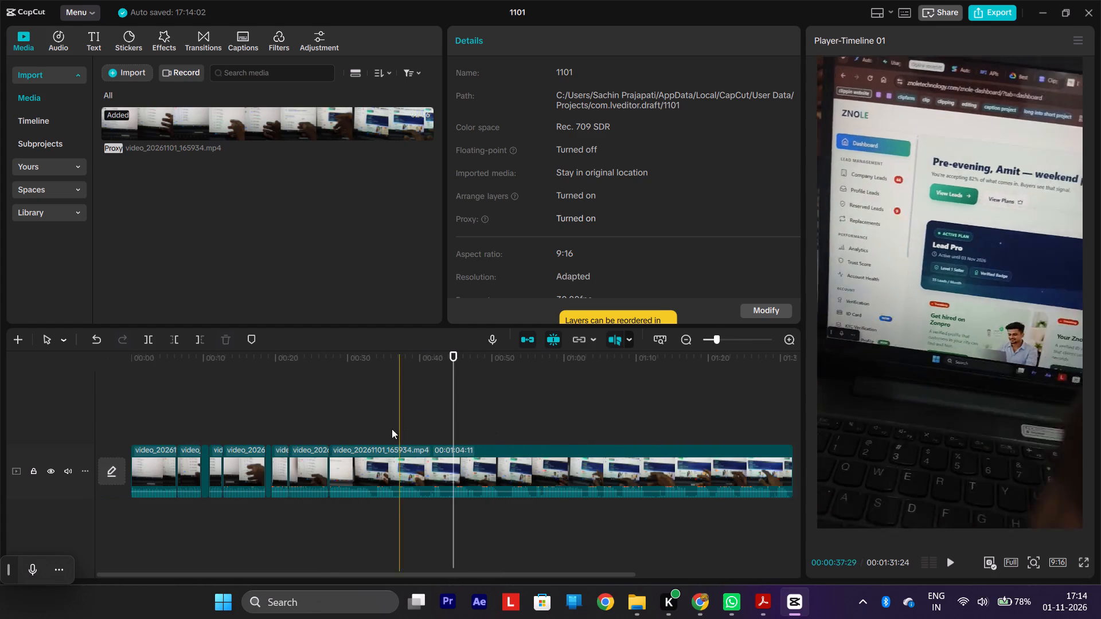
pyautogui.press('space')
pyautogui.write('11')
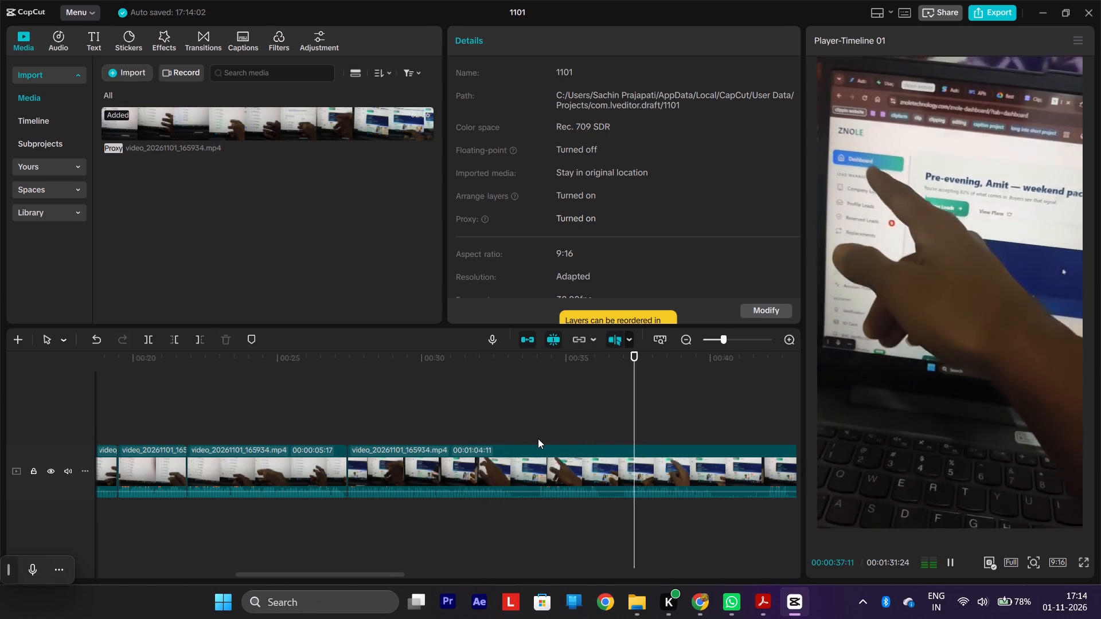
pyautogui.press('space')
pyautogui.press('space')
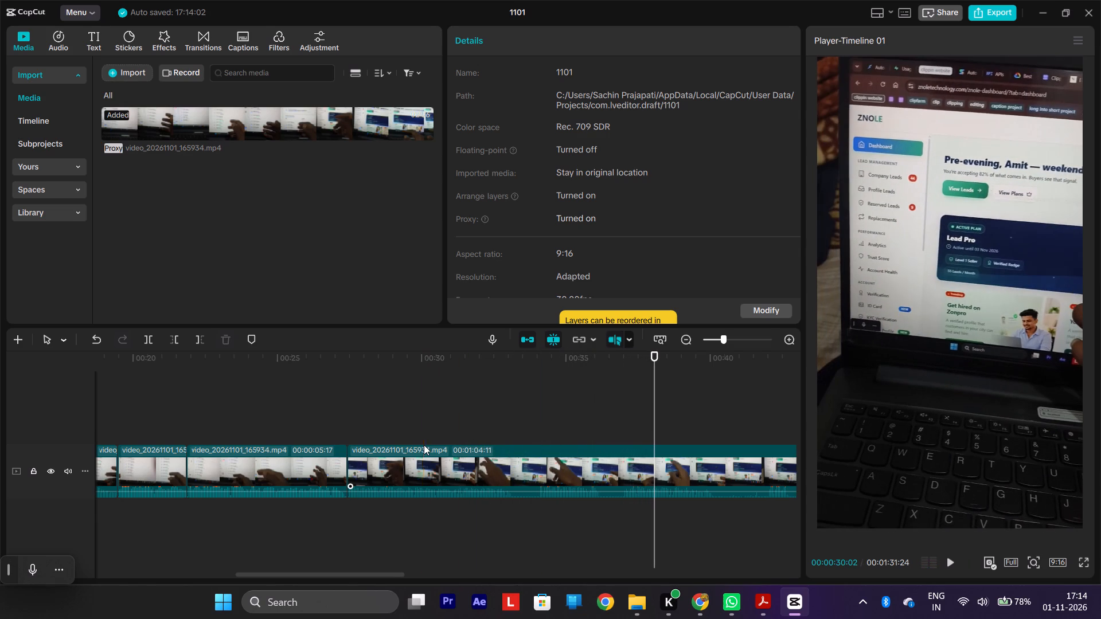
pyautogui.press('space')
pyautogui.write('111')
pyautogui.press('space')
pyautogui.press('space')
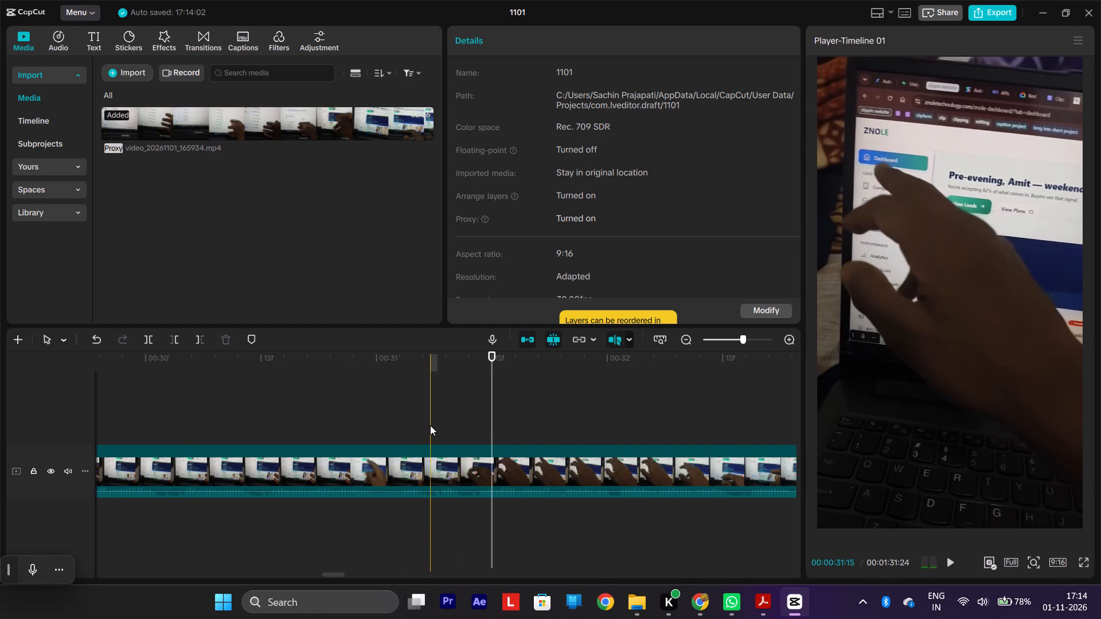
pyautogui.press('space')
pyautogui.press('space')
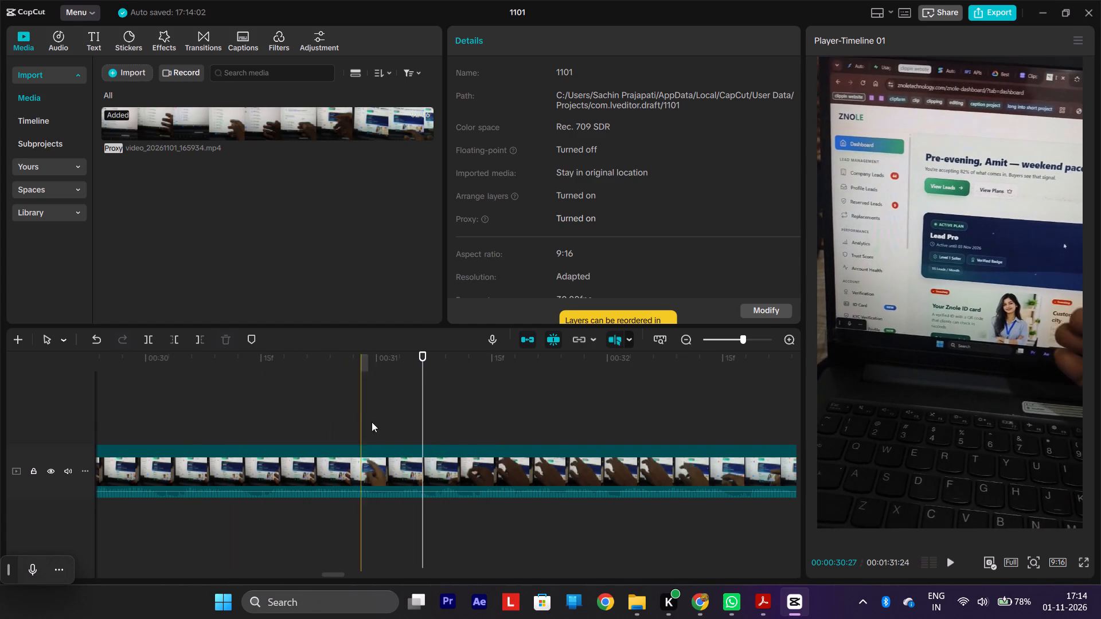
pyautogui.press('space')
pyautogui.press('space')
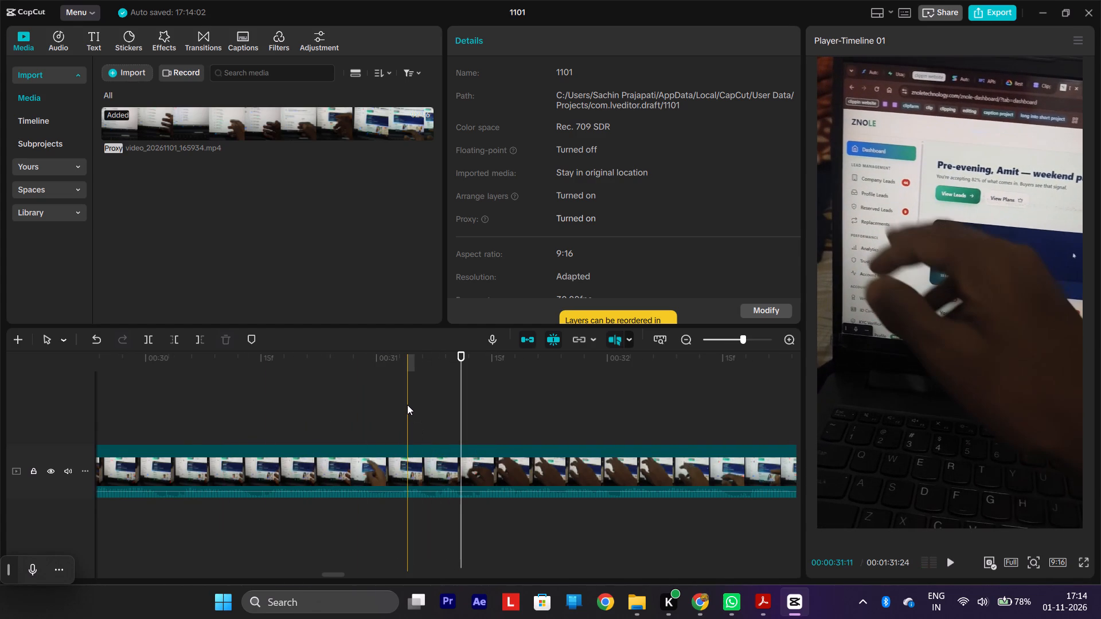
pyautogui.press('s')
# Play the part after the split and trim off its beginning up to about 00:00:34:01, leaving no gap.
pyautogui.press('2')
pyautogui.press('2')
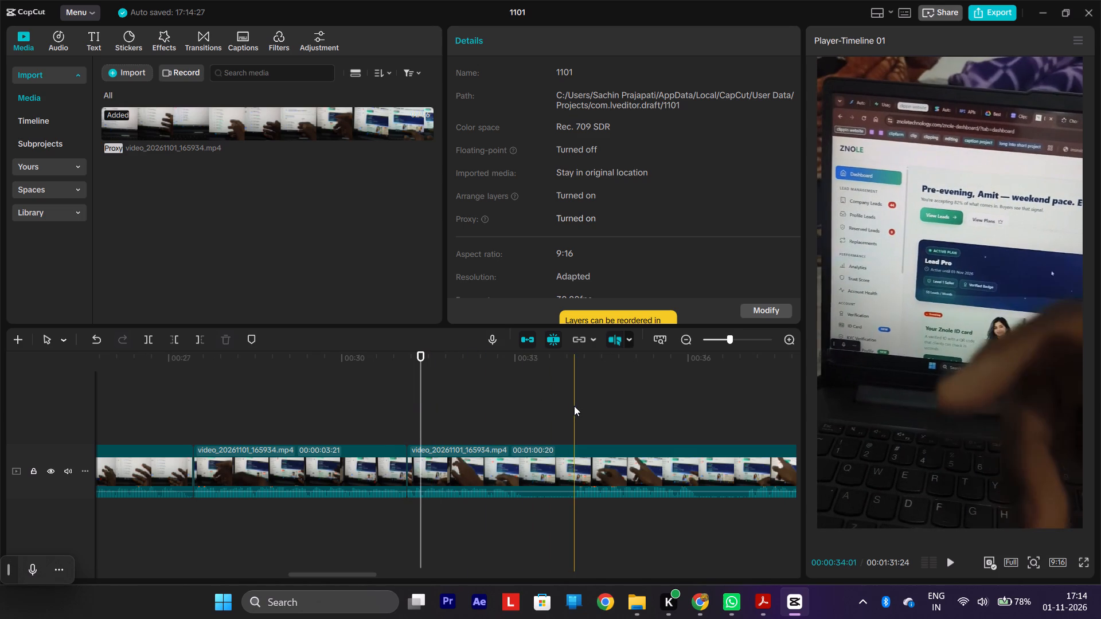
pyautogui.press('1')
pyautogui.press('space')
pyautogui.press('space')
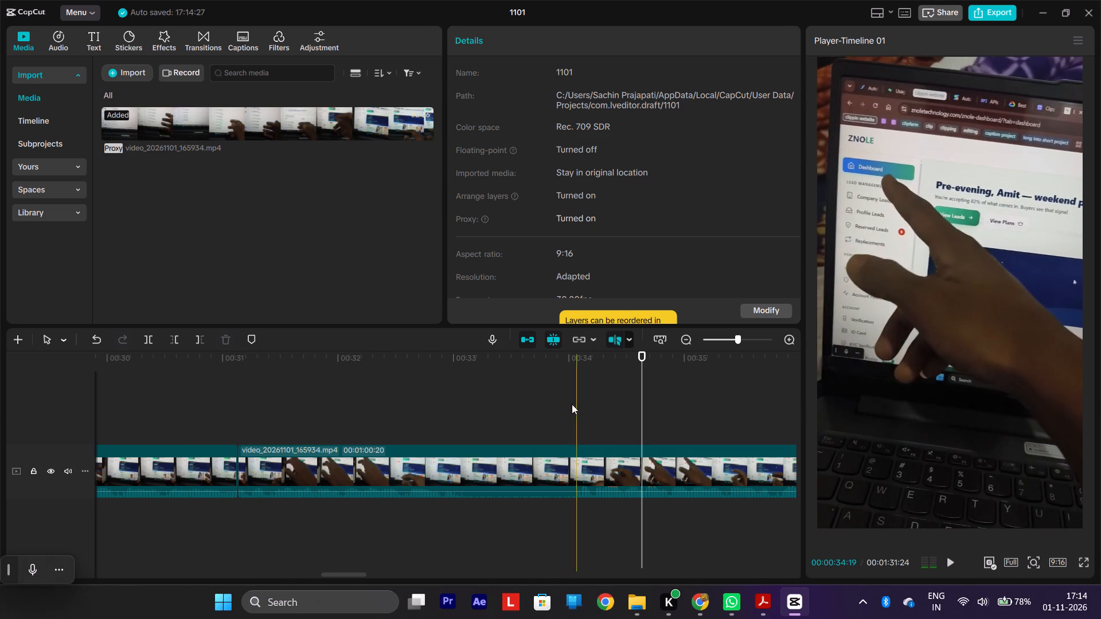
pyautogui.press('2')
pyautogui.press('2')
pyautogui.write('11')
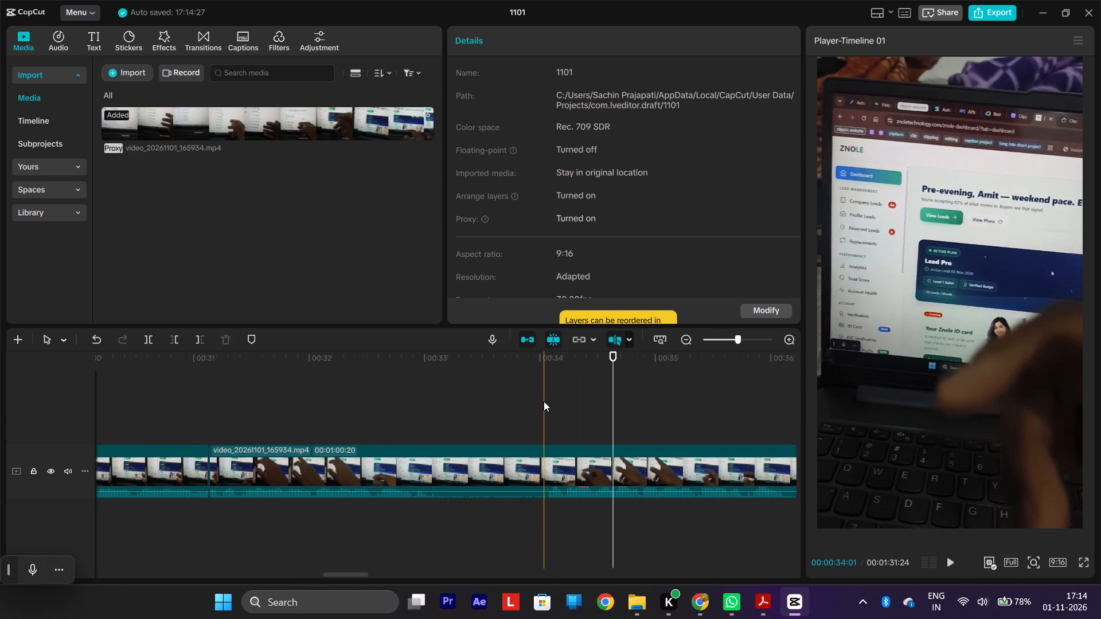
pyautogui.write('q22')
# Play the last clip and trim off its beginning up to 00:00:34:03, leaving no gap.
pyautogui.press('space')
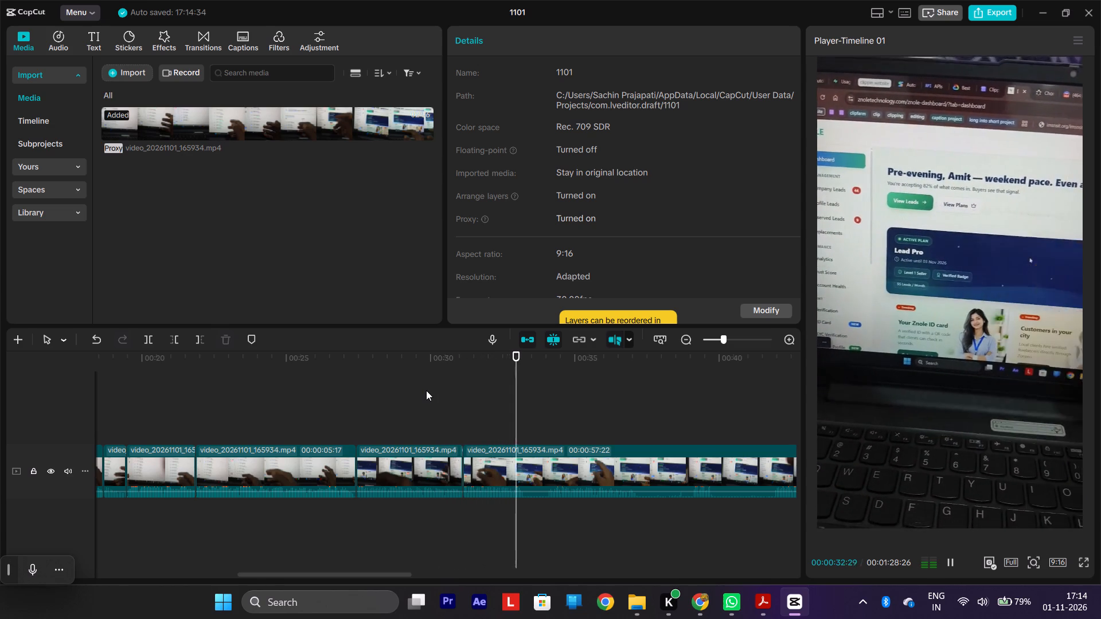
pyautogui.press('space')
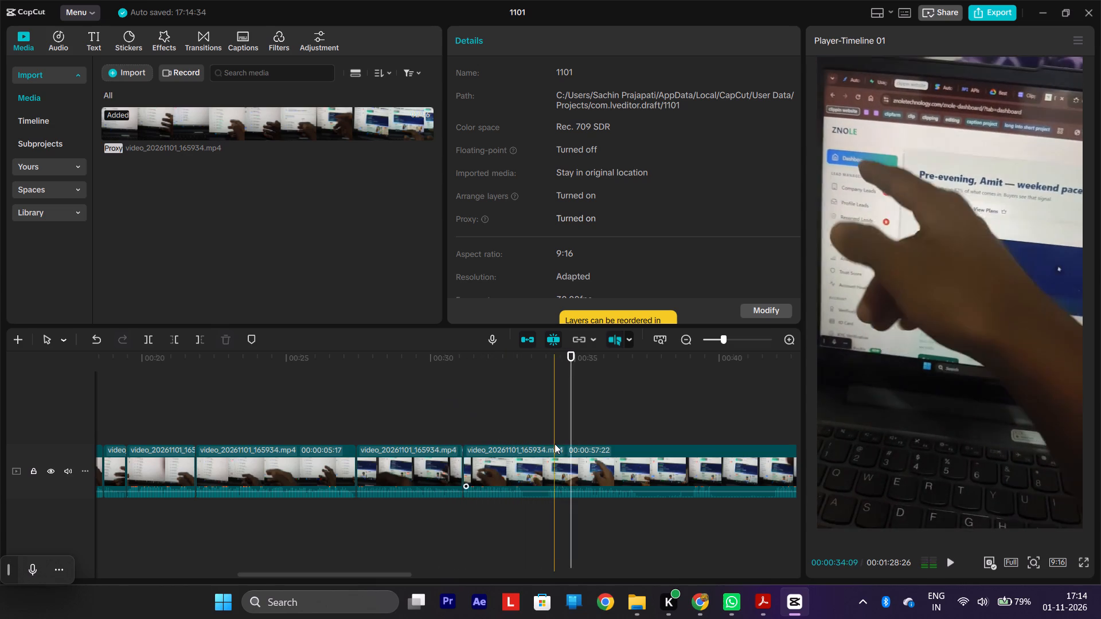
pyautogui.press('1')
pyautogui.press('1')
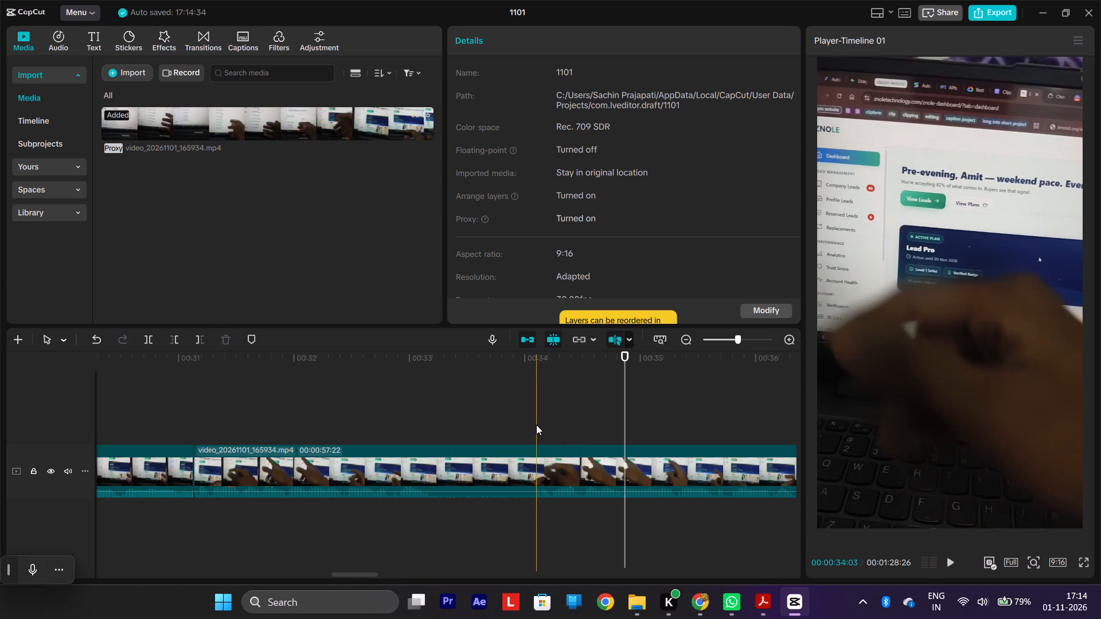
pyautogui.press('q')
# Replay the beginning of the trimmed last clip and split it at about 00:00:34:06.
pyautogui.press('2')
pyautogui.press('2')
pyautogui.press('2')
pyautogui.press('space')
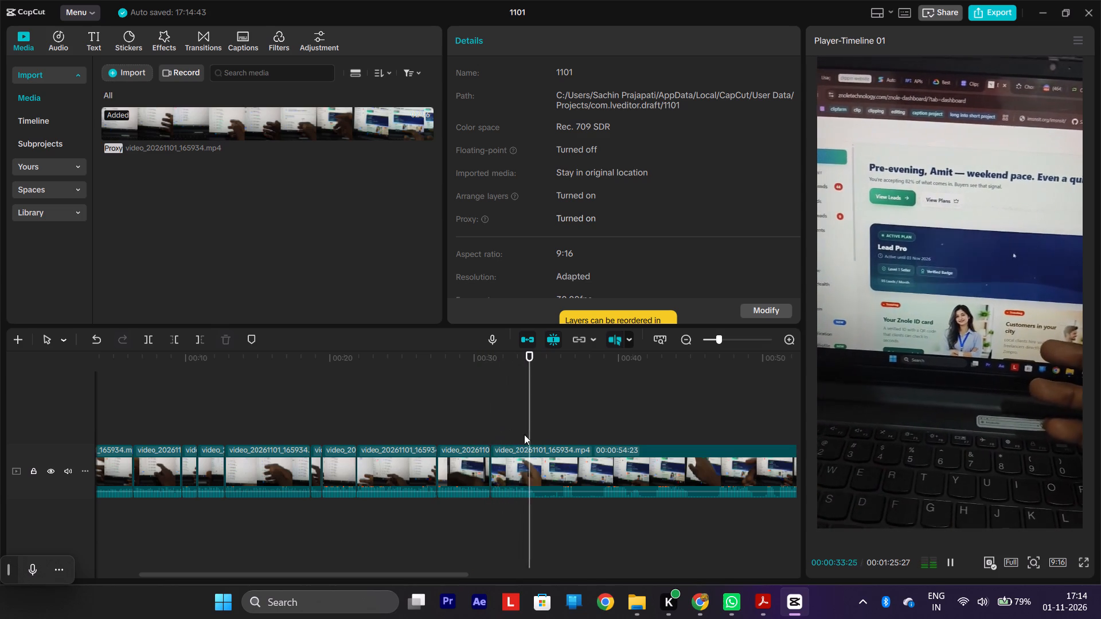
pyautogui.press('space')
pyautogui.press('1')
pyautogui.press('1')
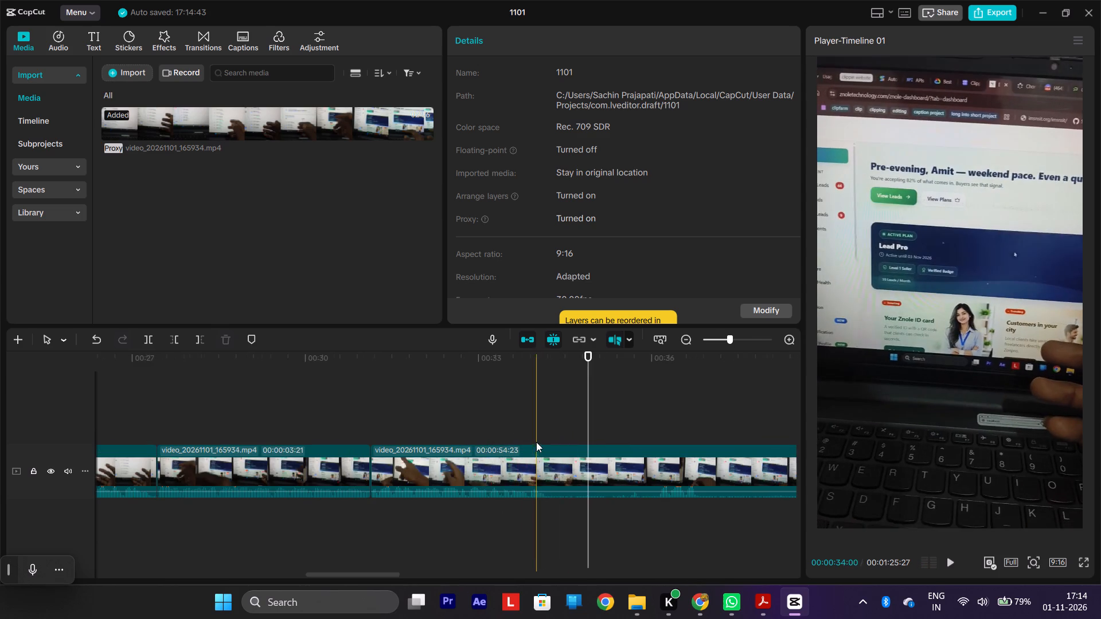
pyautogui.hscroll(-1, 575, 437)
pyautogui.hscroll(1, 575, 437)
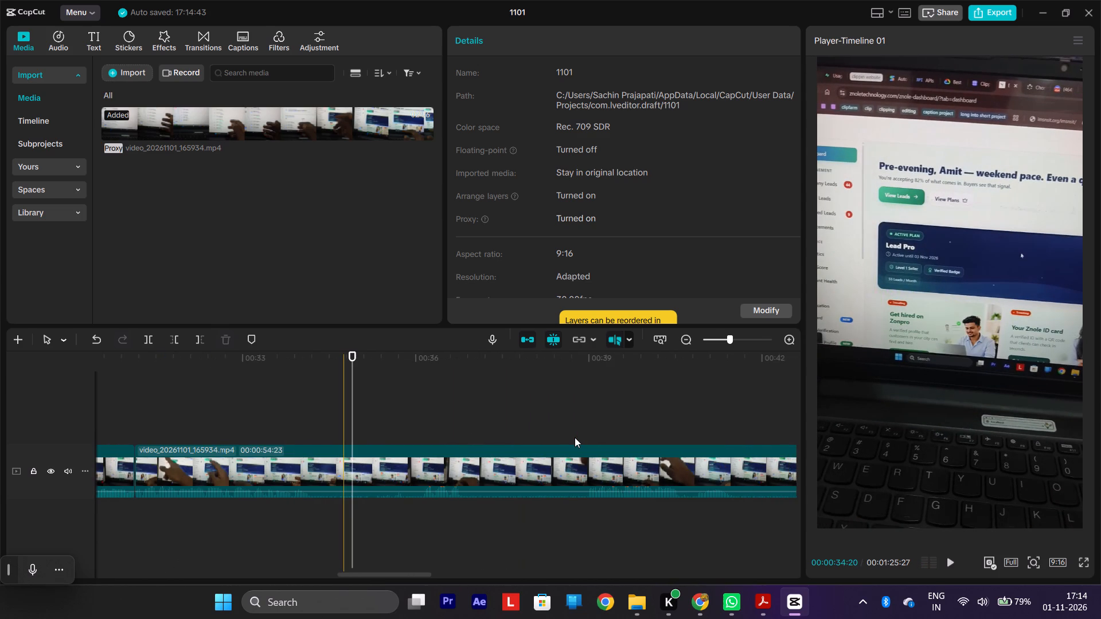
pyautogui.write('s')
# Play the part after the split and trim off its beginning up to 00:00:38:28, leaving no gap.
pyautogui.press('space')
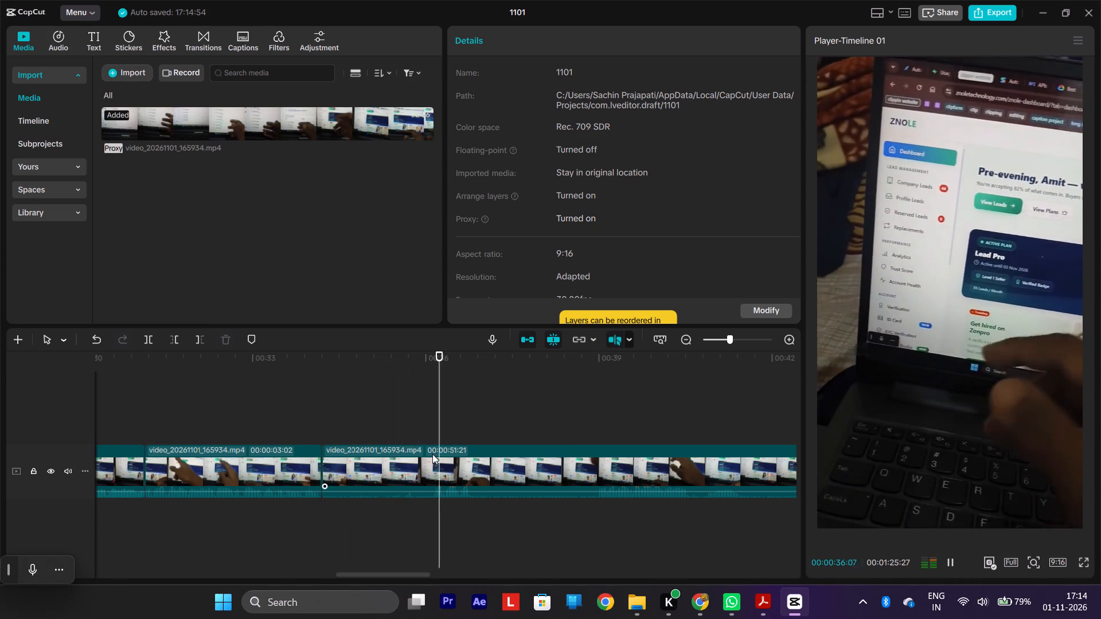
pyautogui.hscroll(-1, 432, 454)
pyautogui.press('space')
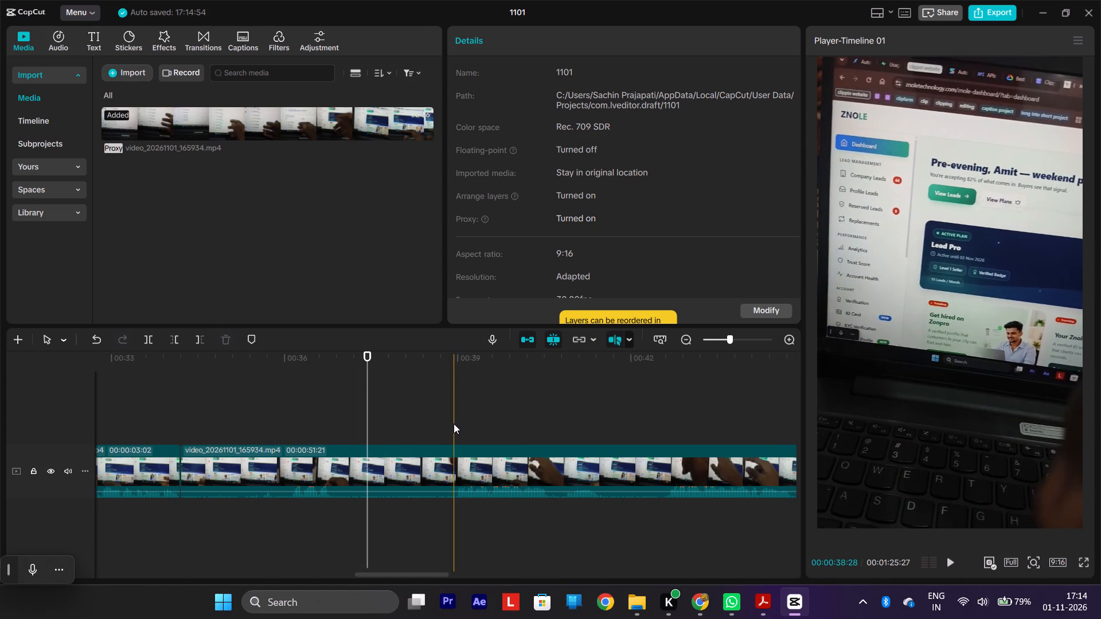
pyautogui.press('q')
# Play the last clip from the cut and trim off its beginning up to 00:00:37:27, leaving no gap.
pyautogui.press('space')
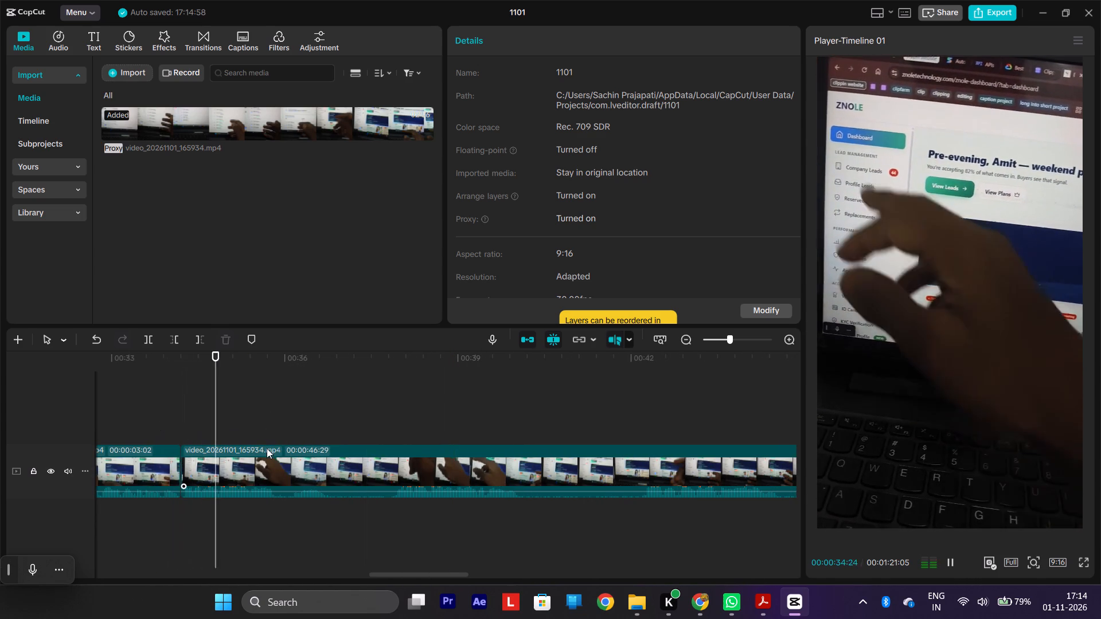
pyautogui.press('space')
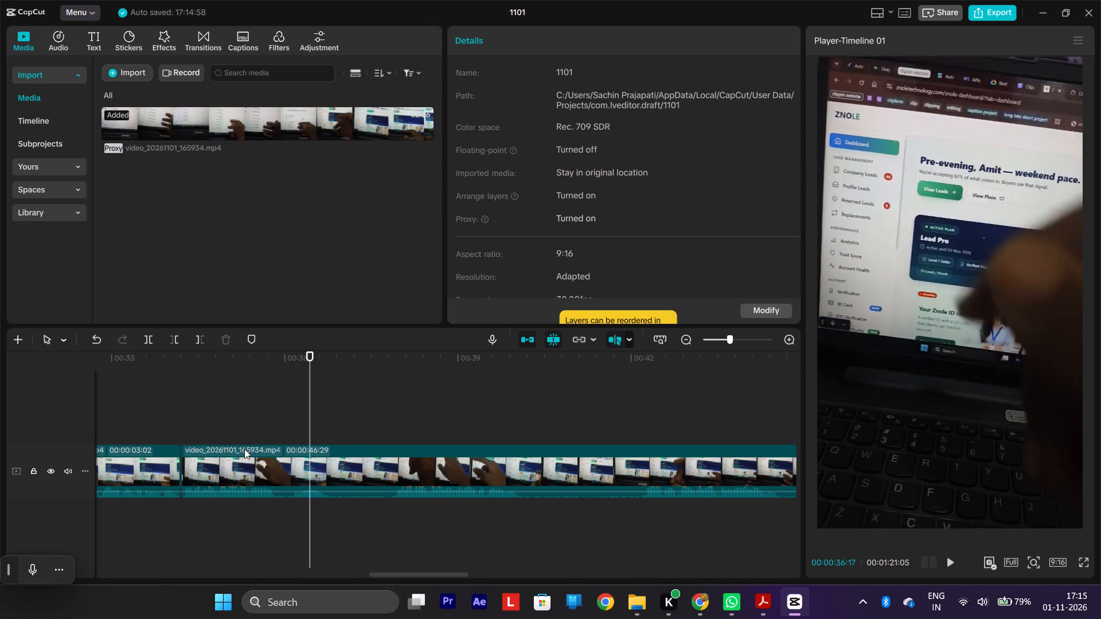
pyautogui.press('space')
pyautogui.press('space')
pyautogui.press('space')
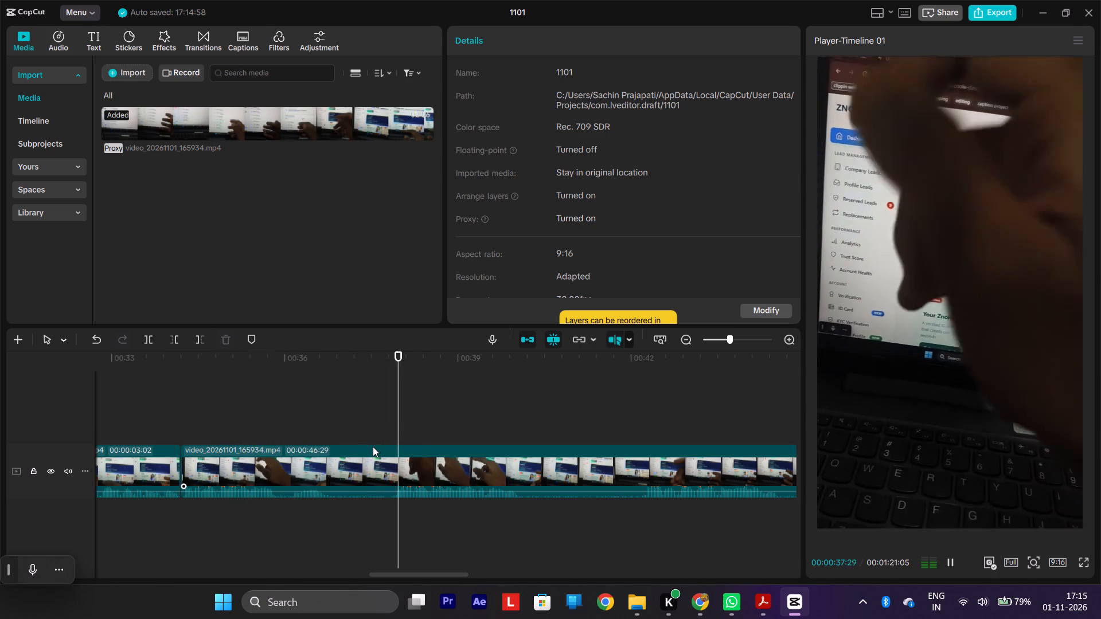
pyautogui.press('space')
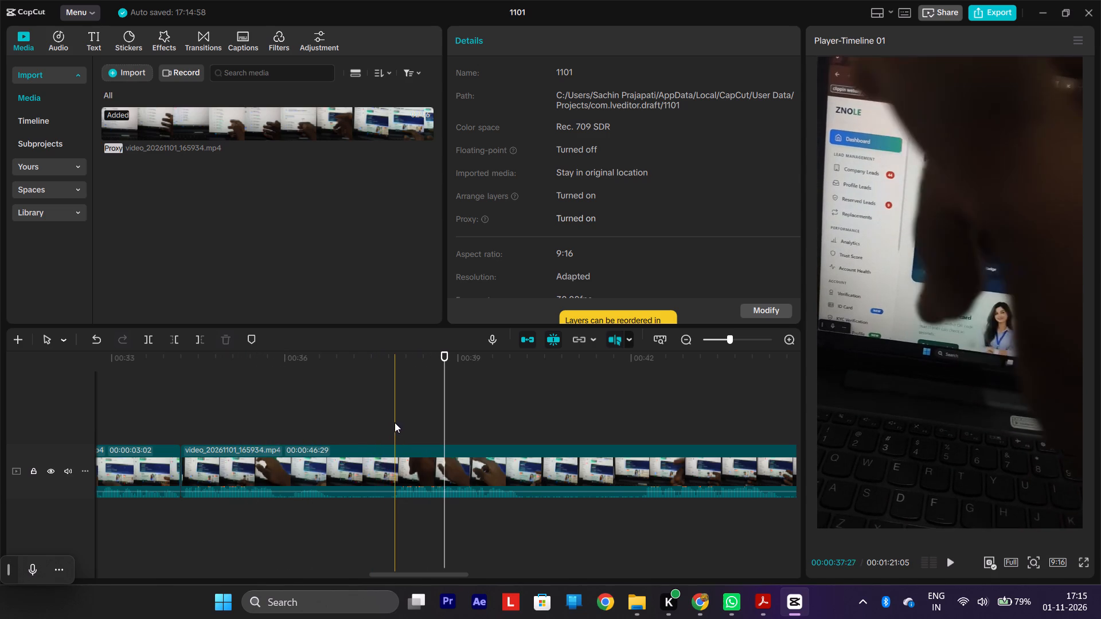
pyautogui.press('q')
# Play the last clip, replay the section around 00:00:42:15 and split the clip at about 00:00:42:21.
pyautogui.press('space')
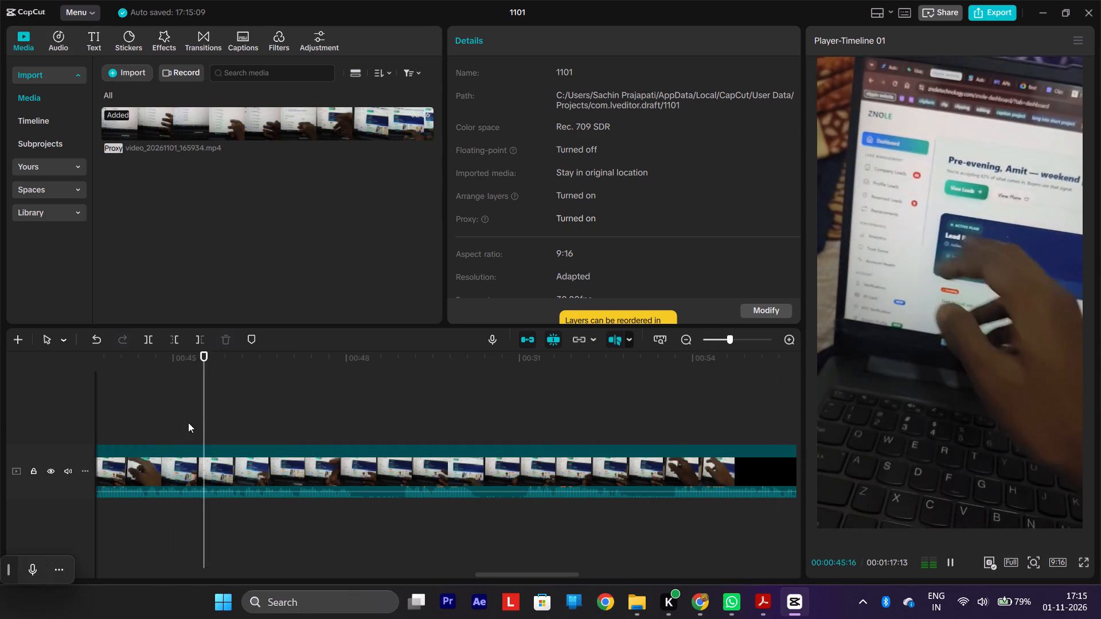
pyautogui.hscroll(1, 298, 477)
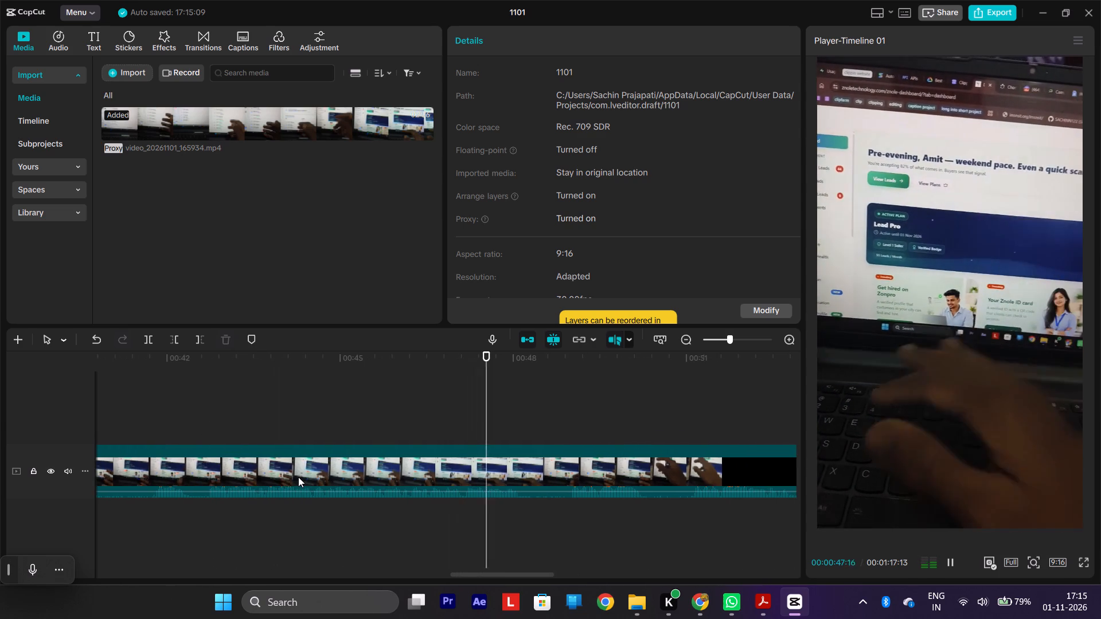
pyautogui.hscroll(3, 298, 477)
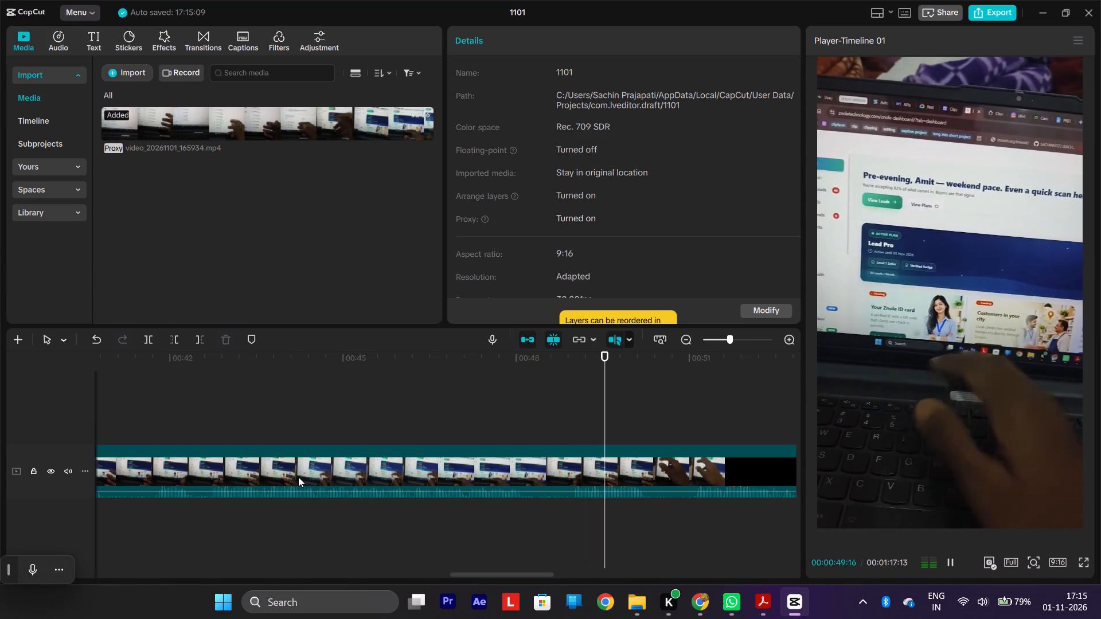
pyautogui.hscroll(1, 298, 477)
pyautogui.press('space')
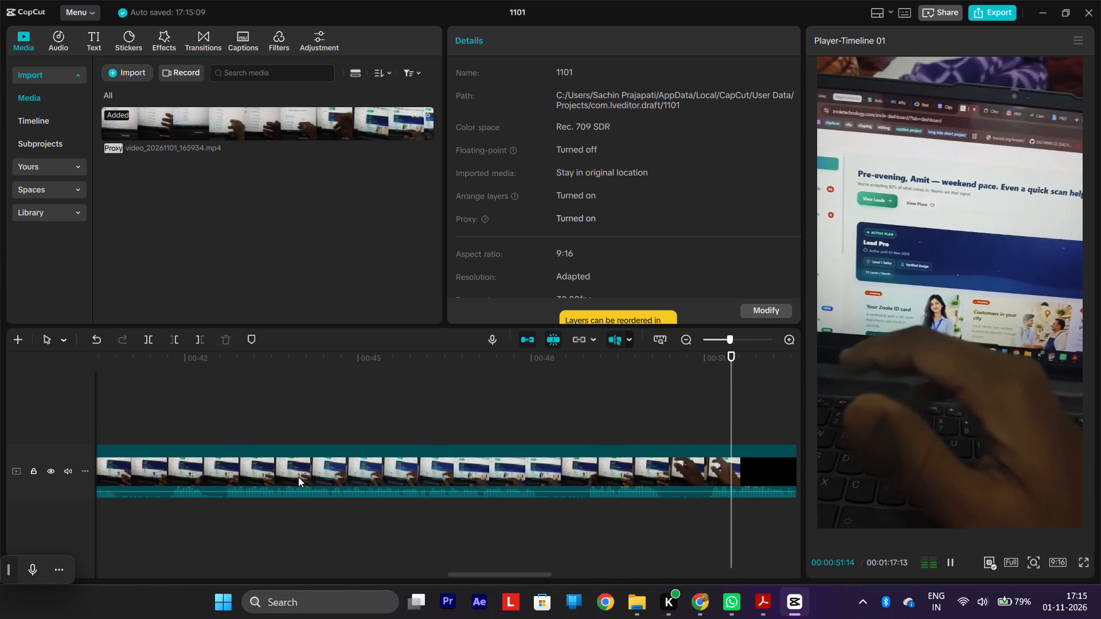
pyautogui.hscroll(1, 298, 477)
pyautogui.press('space')
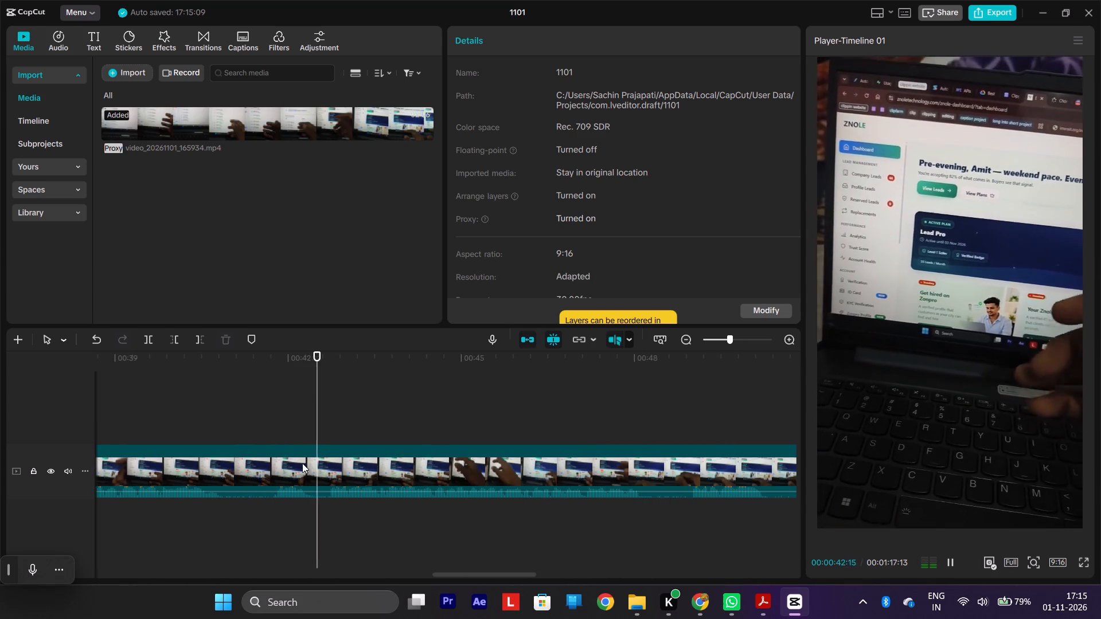
pyautogui.press('space')
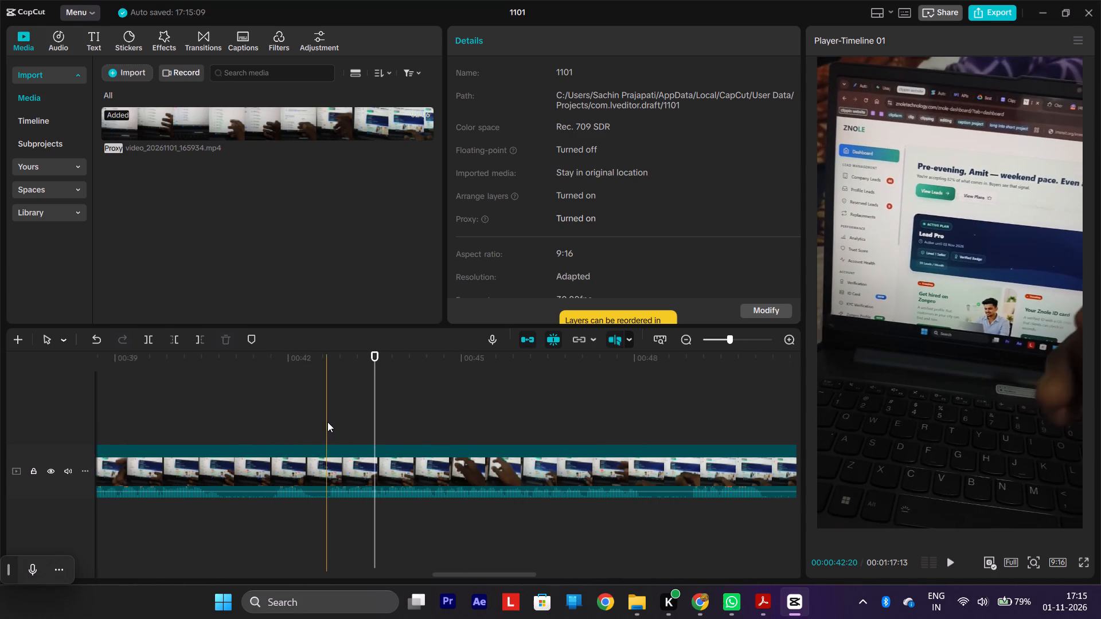
pyautogui.press('s')
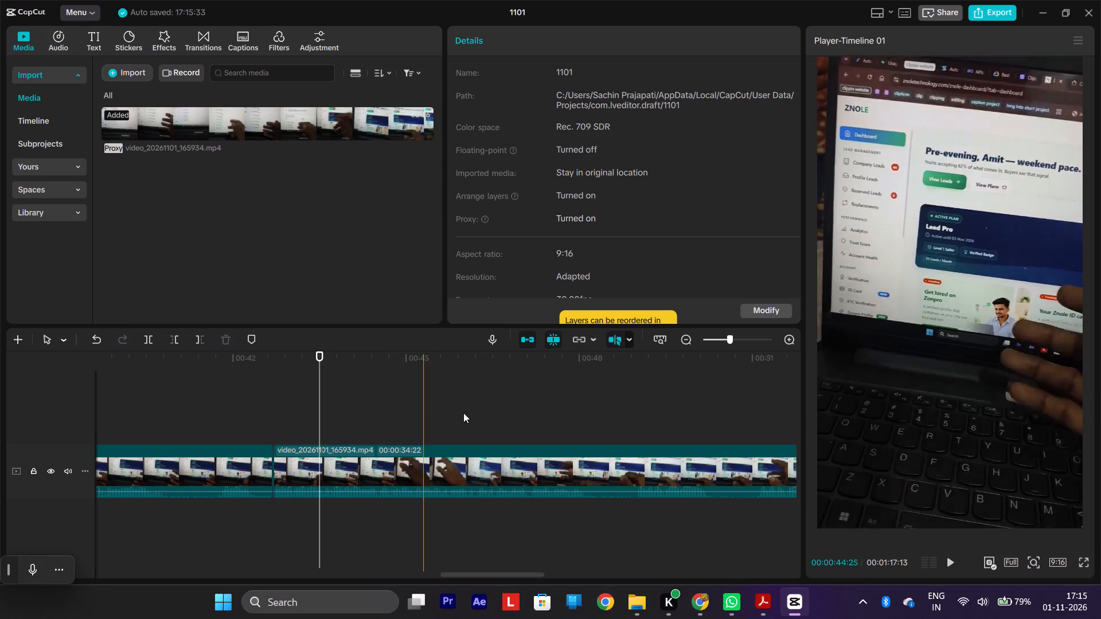
# Play the part after the split, replay the section around 00:00:47:00 and split the clip at about 00:00:47:05.
pyautogui.press('space')
pyautogui.hscroll(-1, 510, 402)
pyautogui.press('space')
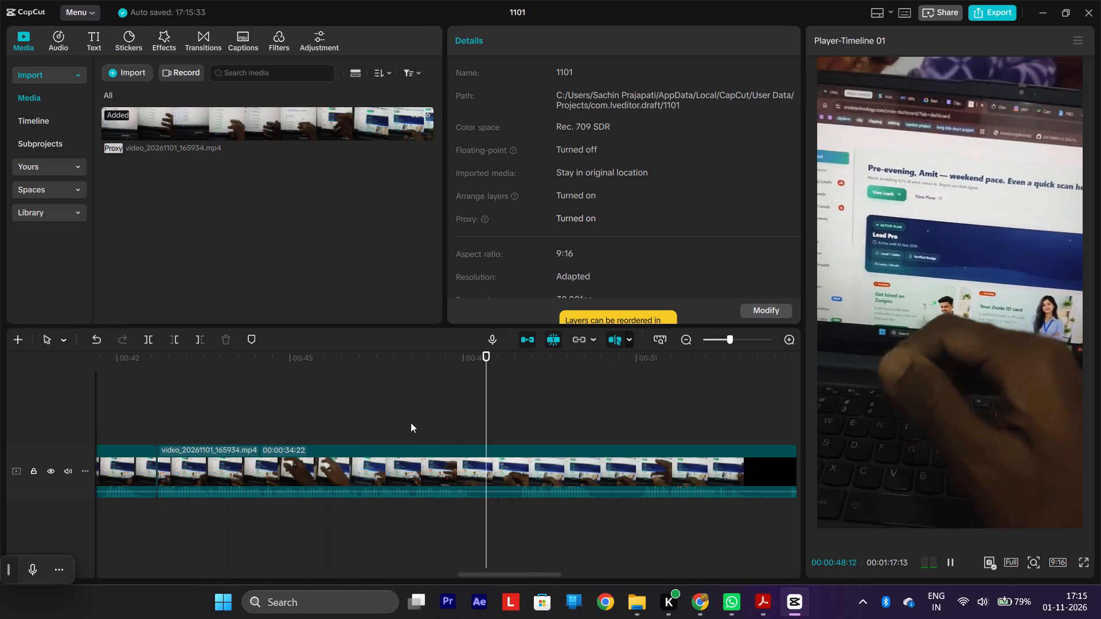
pyautogui.press('space')
pyautogui.press('space')
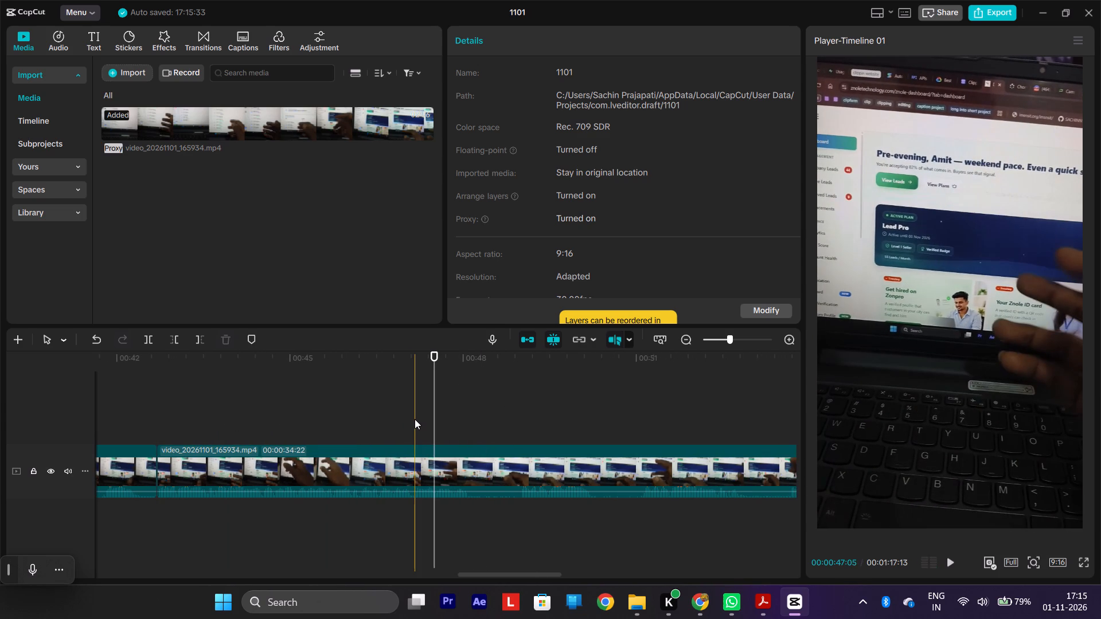
pyautogui.press('s')
# Play the part after the new split and trim off its beginning up to about 00:00:53:20, leaving no gap.
pyautogui.press('space')
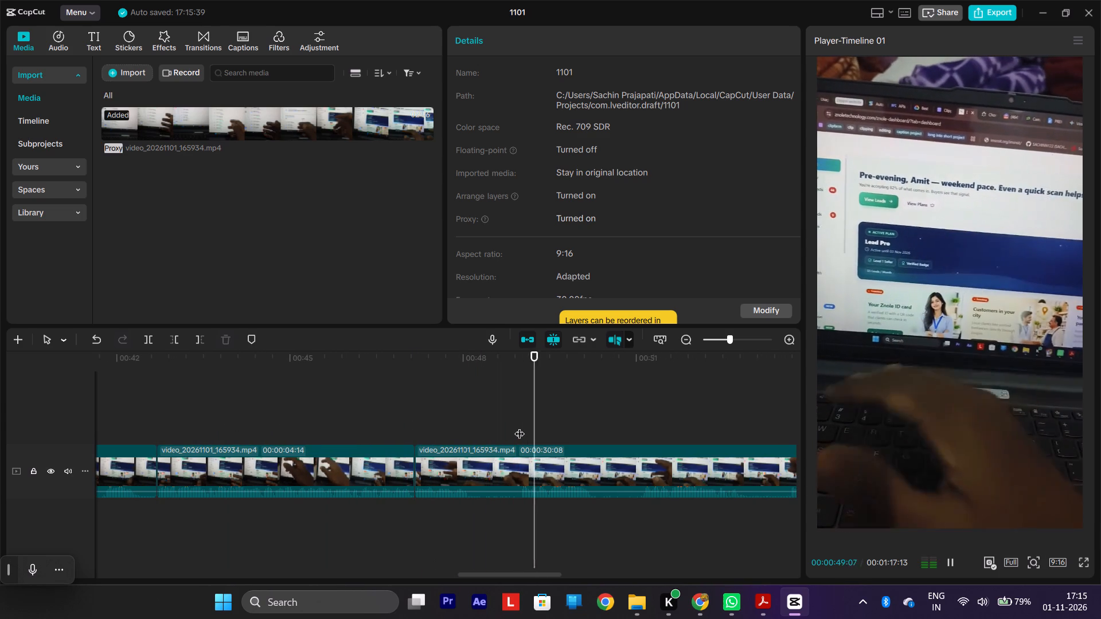
pyautogui.press('space')
pyautogui.press('space')
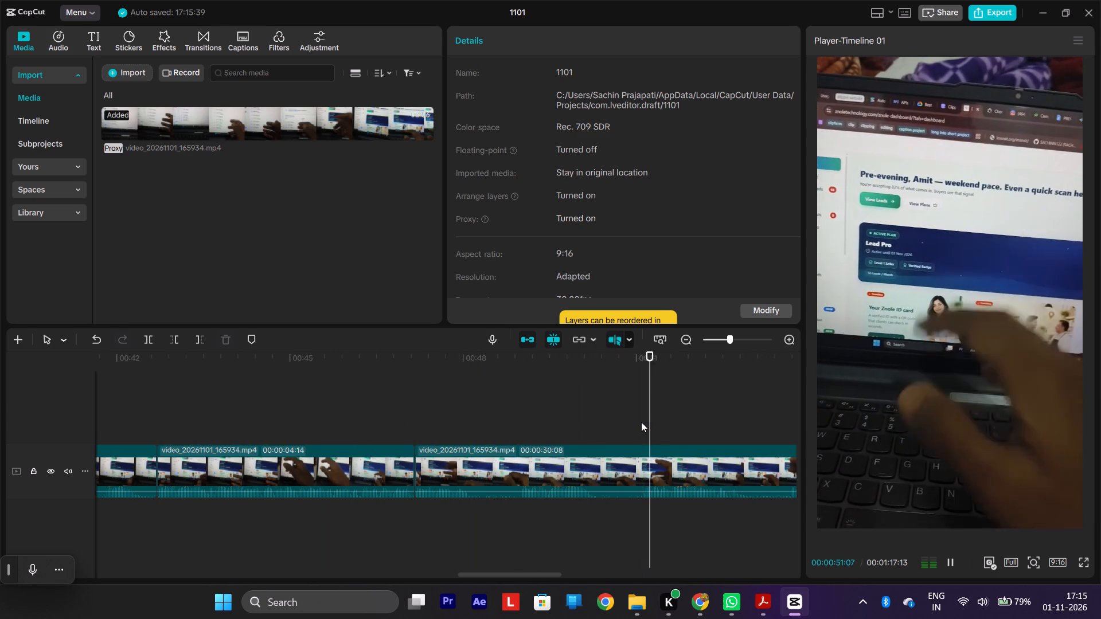
pyautogui.hscroll(-1, 590, 460)
pyautogui.press('space')
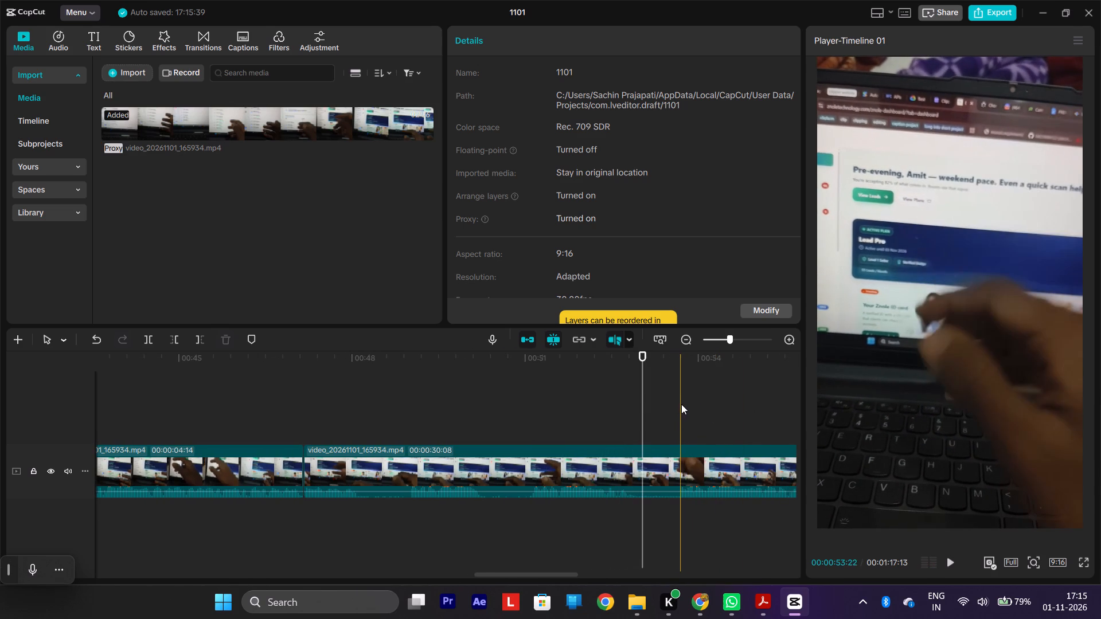
pyautogui.press('q')
# Replay the cut at 00:00:47:05 and roll it forward three frames, making the clip before it 00:00:04:17 long.
pyautogui.press('space')
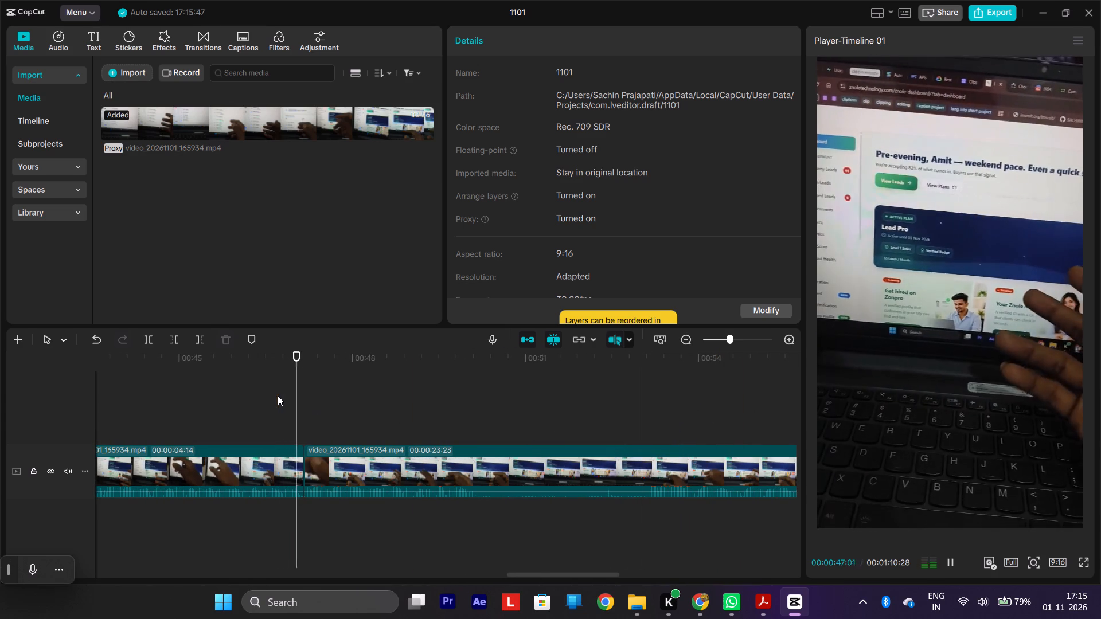
pyautogui.press('space')
pyautogui.press('space')
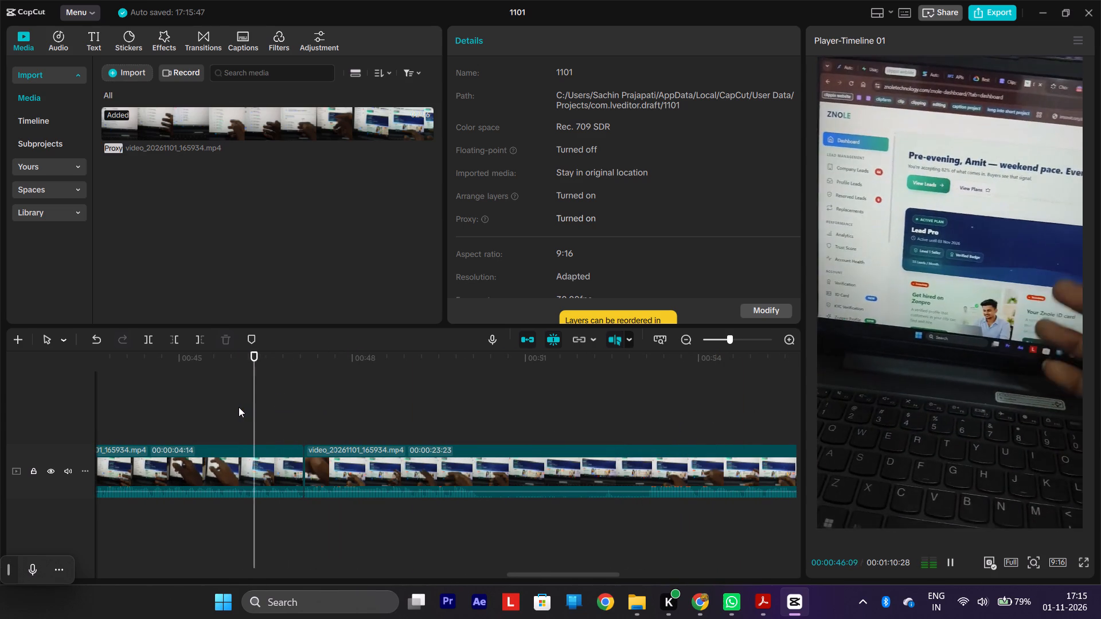
pyautogui.press('space')
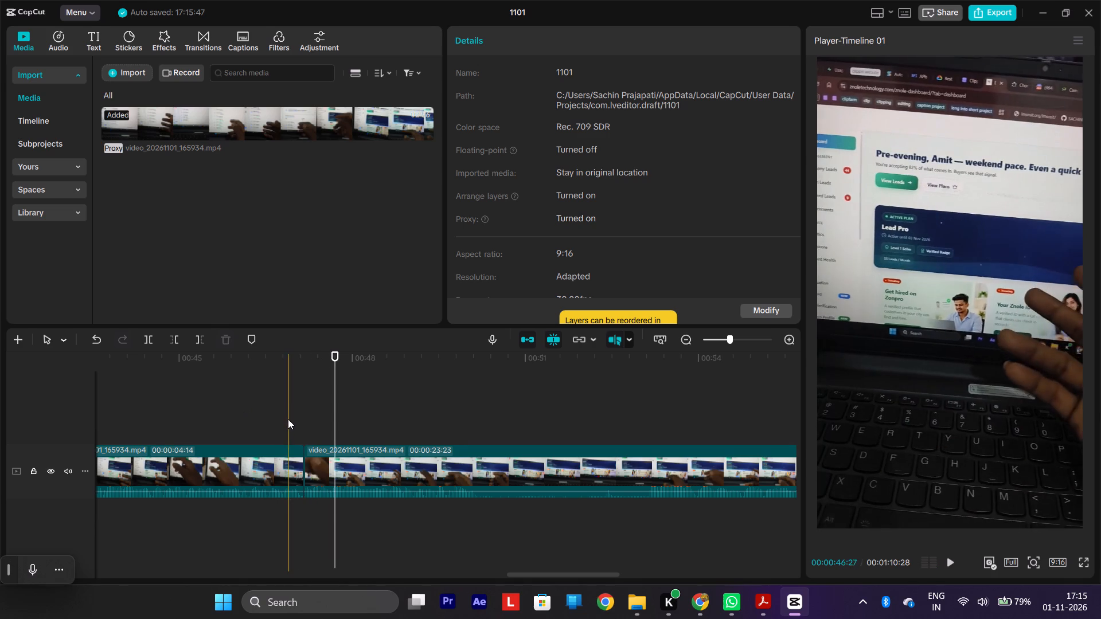
pyautogui.moveTo(303, 467); pyautogui.dragTo(310, 467)
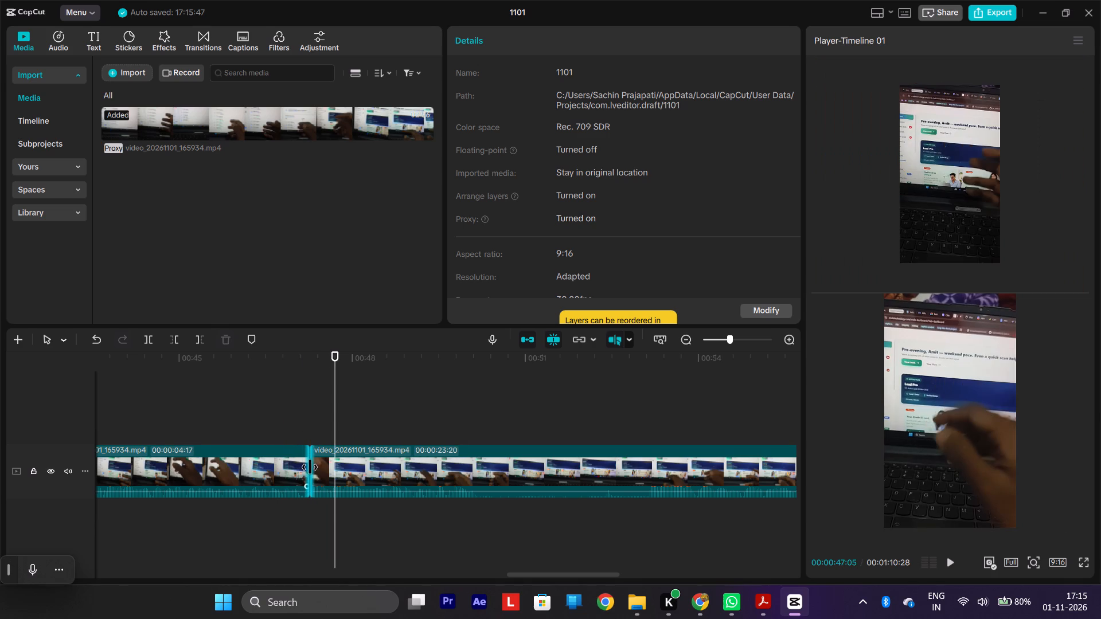
pyautogui.moveTo(310, 467); pyautogui.dragTo(309, 467)
# Check the rolled cut in playback and extend the last clip's beginning by four frames to a duration of 00:00:23:24.
pyautogui.press('space')
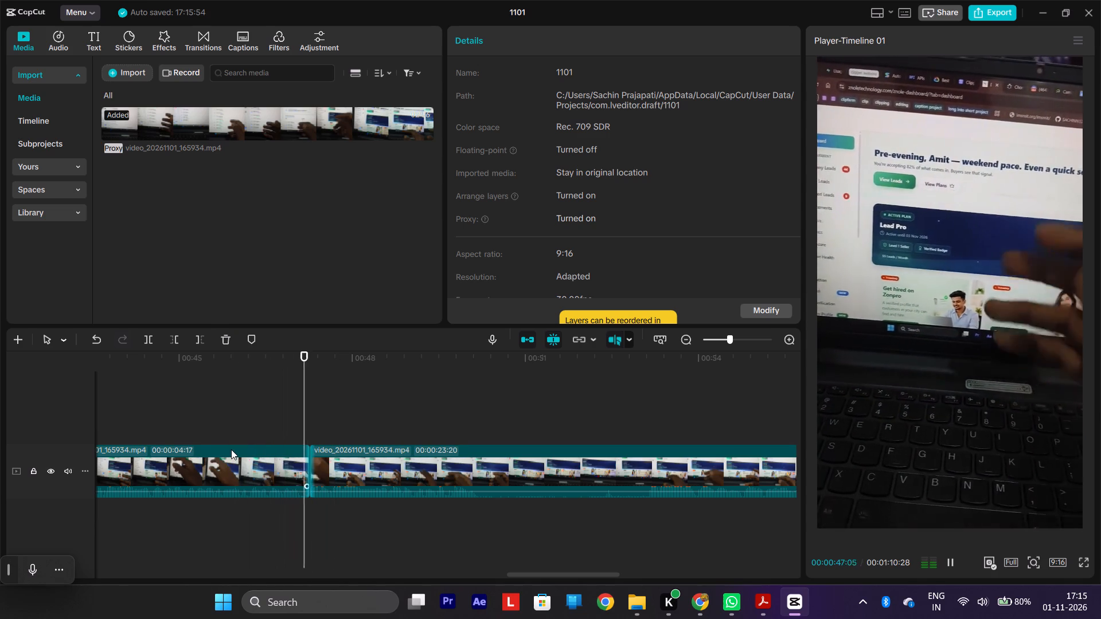
pyautogui.press('space')
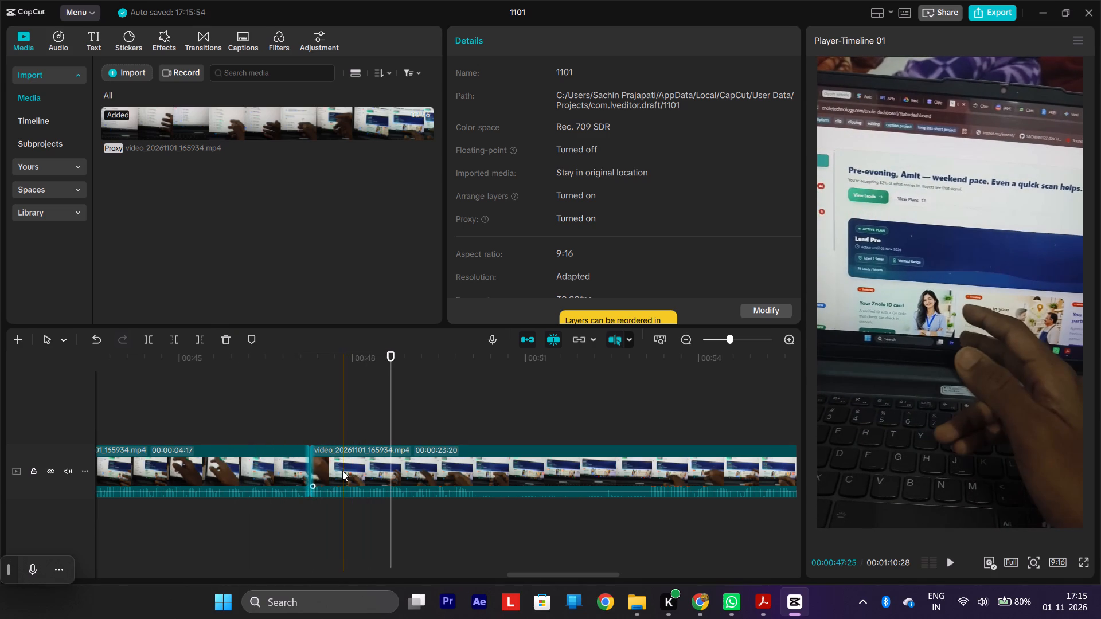
pyautogui.doubleClick(342, 471)
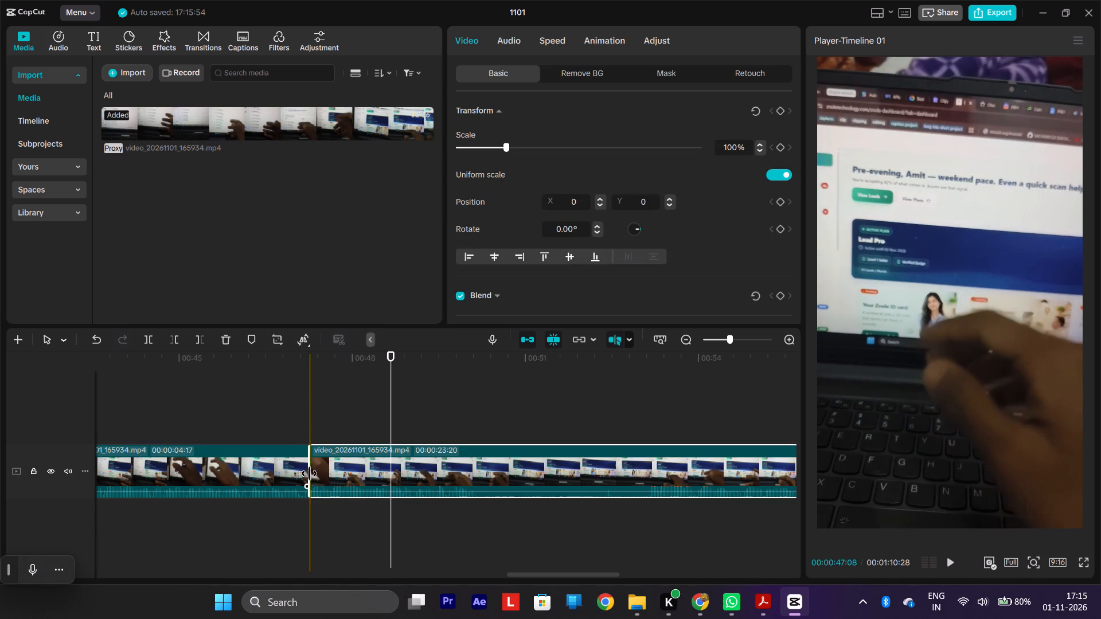
pyautogui.click(309, 474)
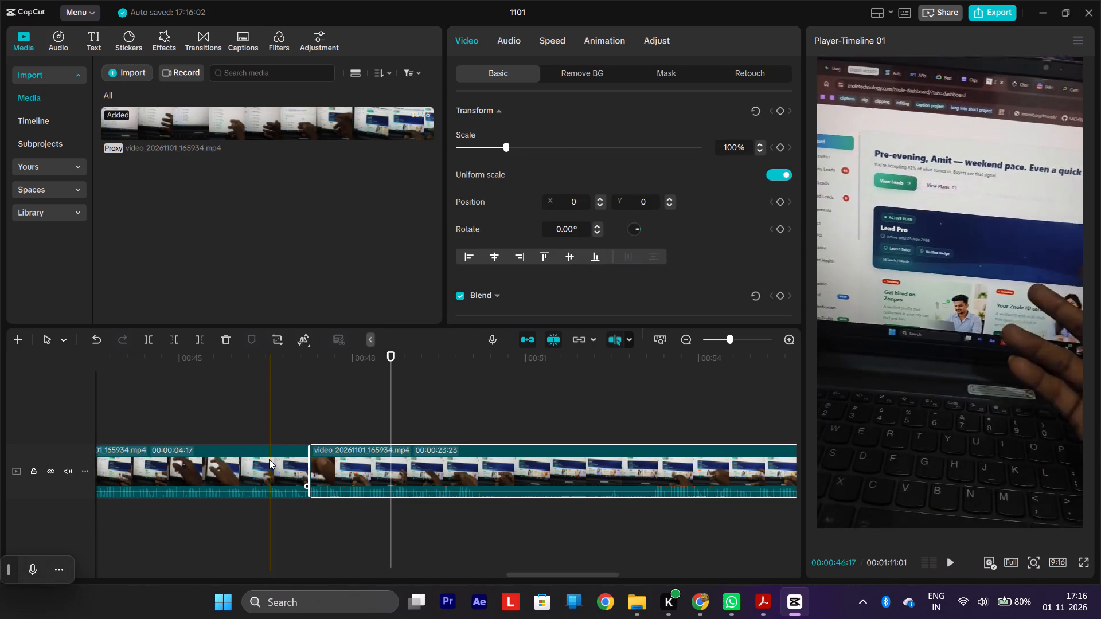
pyautogui.press('space')
pyautogui.press('space')
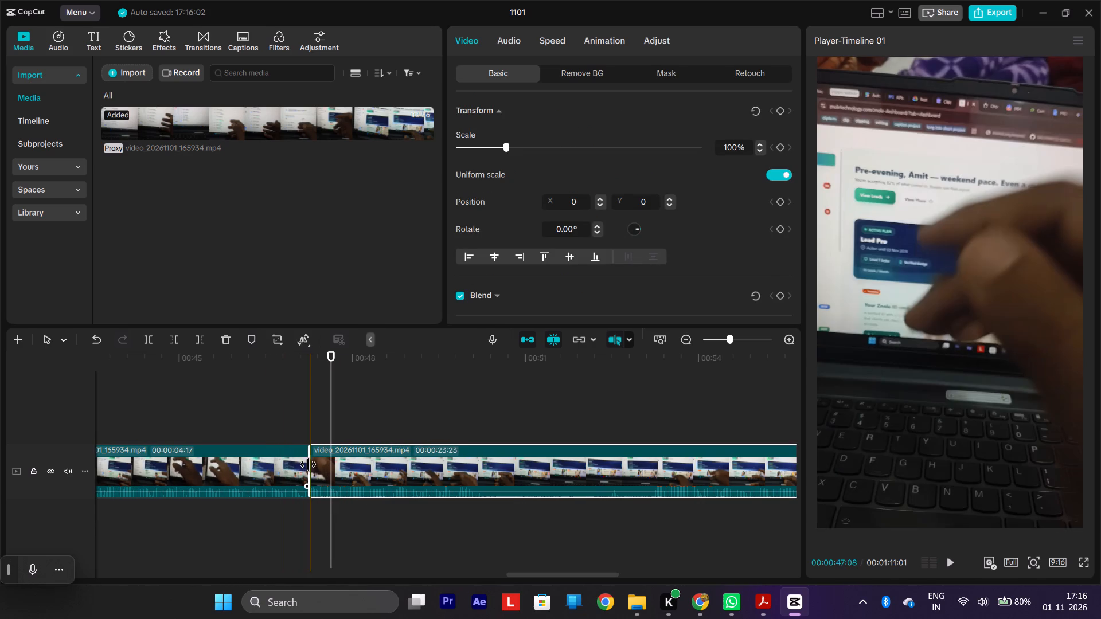
pyautogui.click(308, 458)
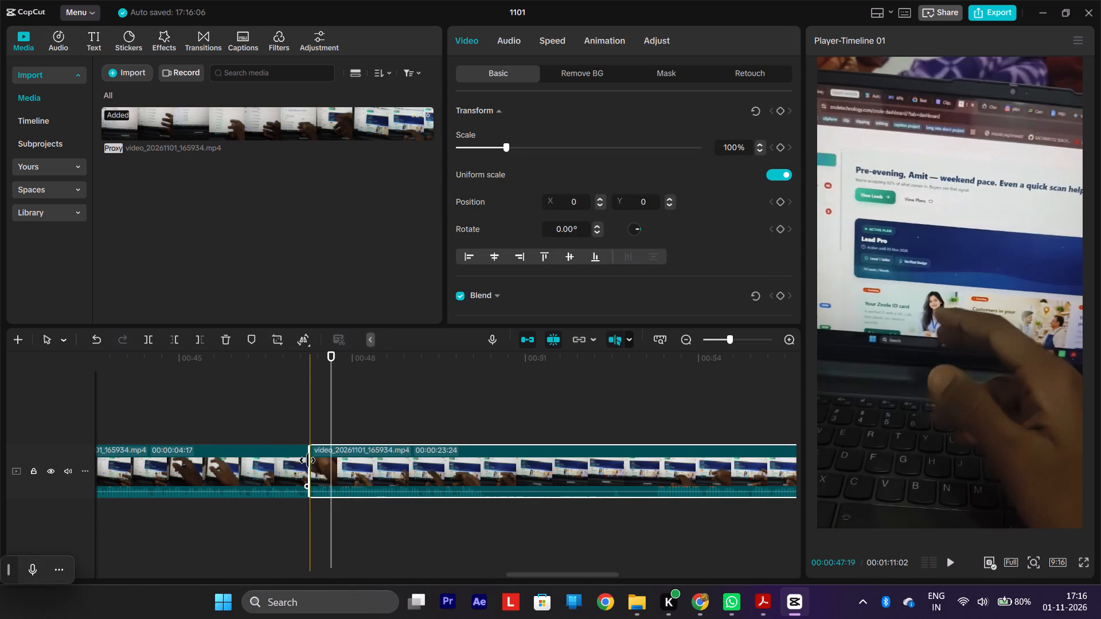
pyautogui.click(280, 441)
# Play the last clip and cut out the section from about 00:00:50:10 to 00:00:53:07, leaving the remaining part 00:00:17:25 long.
pyautogui.press('space')
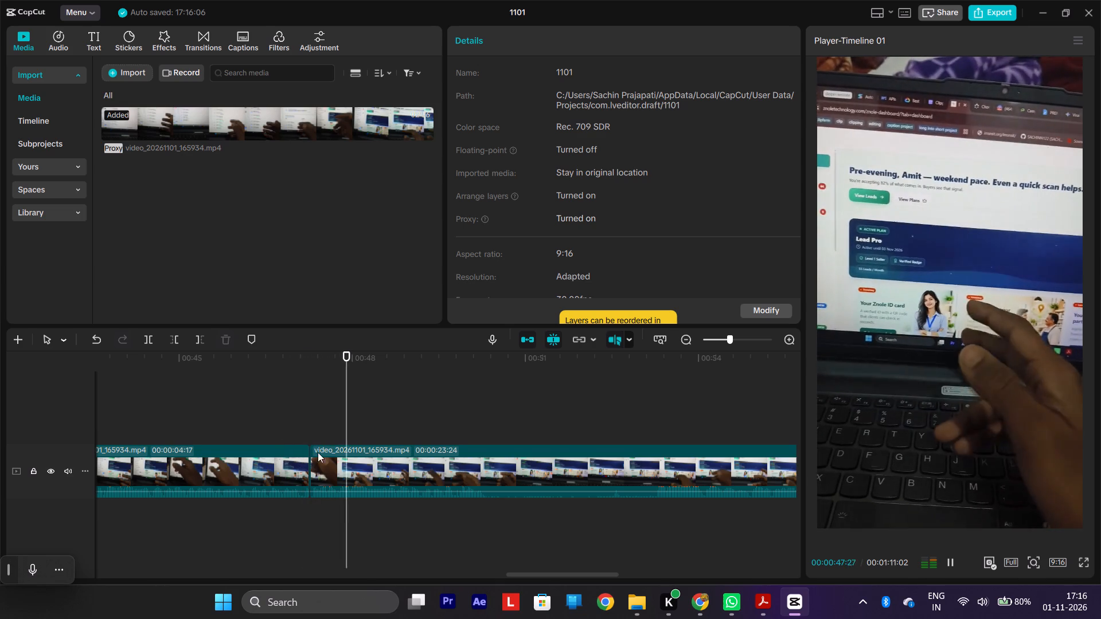
pyautogui.hscroll(-1, 376, 479)
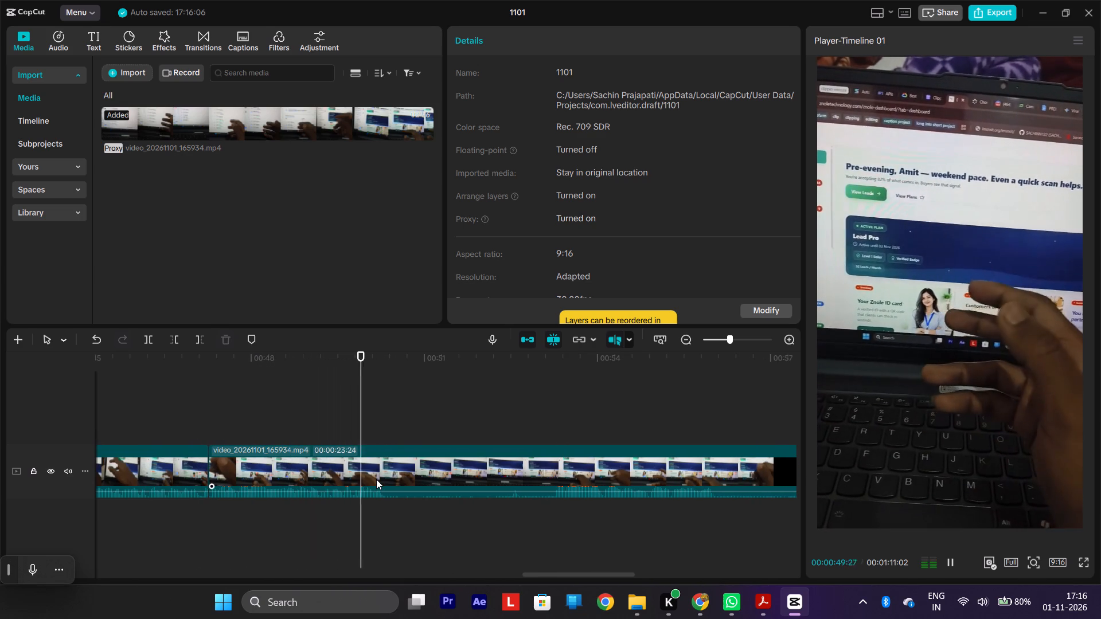
pyautogui.press('space')
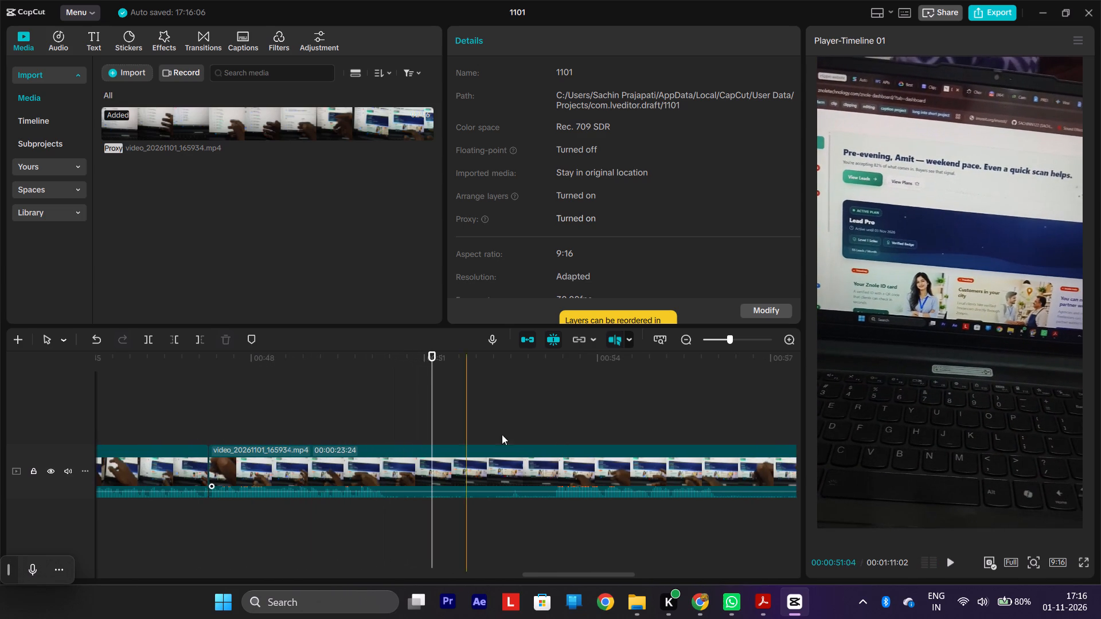
pyautogui.press('space')
pyautogui.press('space')
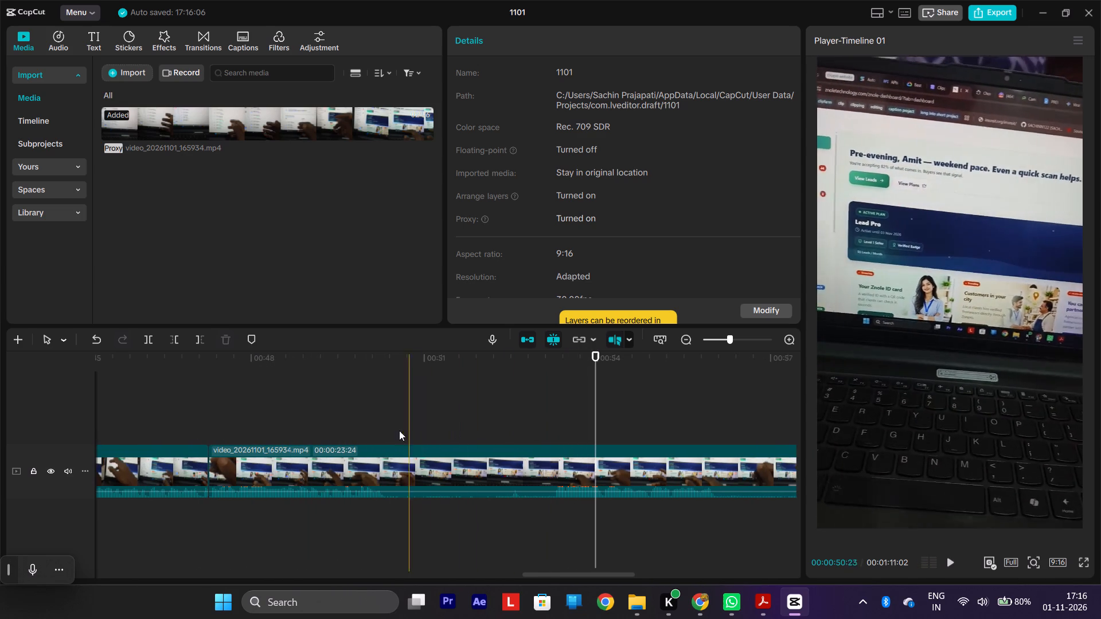
pyautogui.press('s')
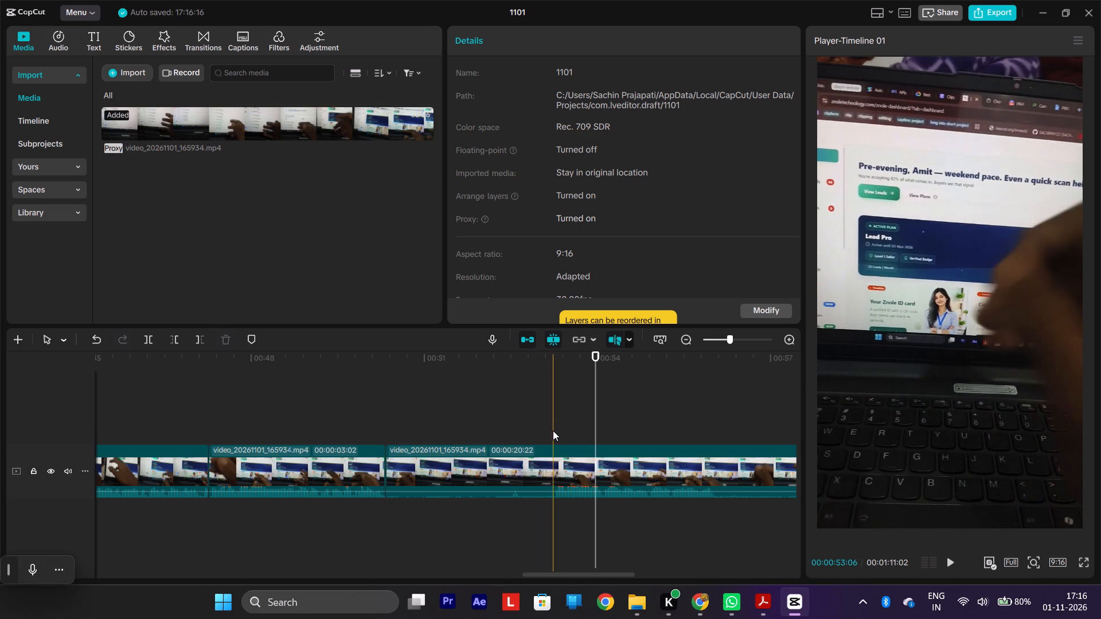
pyautogui.press('q')
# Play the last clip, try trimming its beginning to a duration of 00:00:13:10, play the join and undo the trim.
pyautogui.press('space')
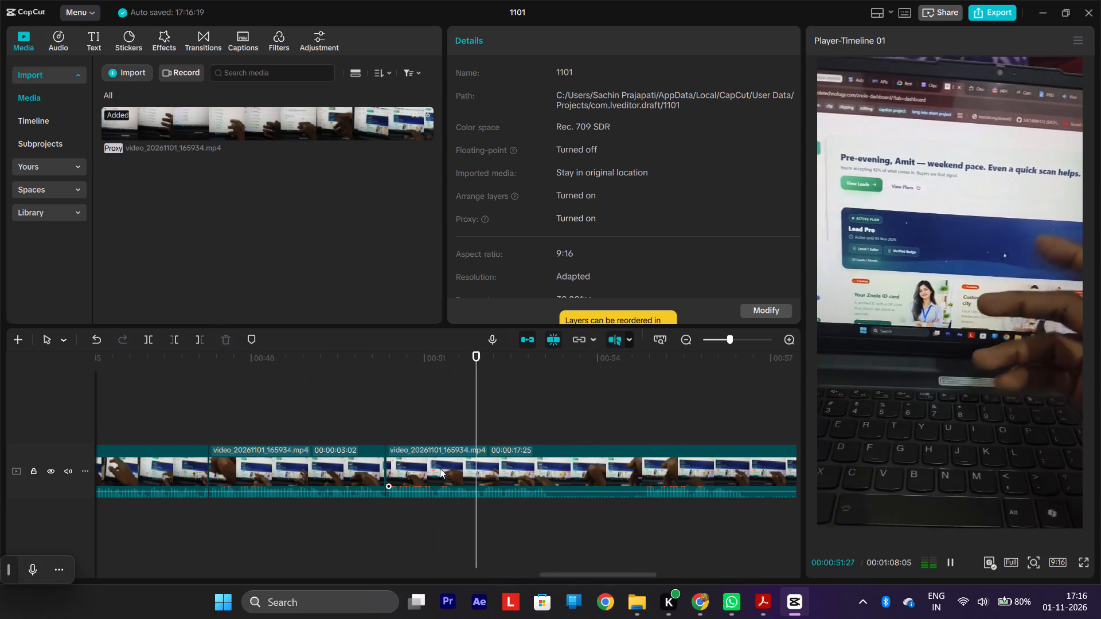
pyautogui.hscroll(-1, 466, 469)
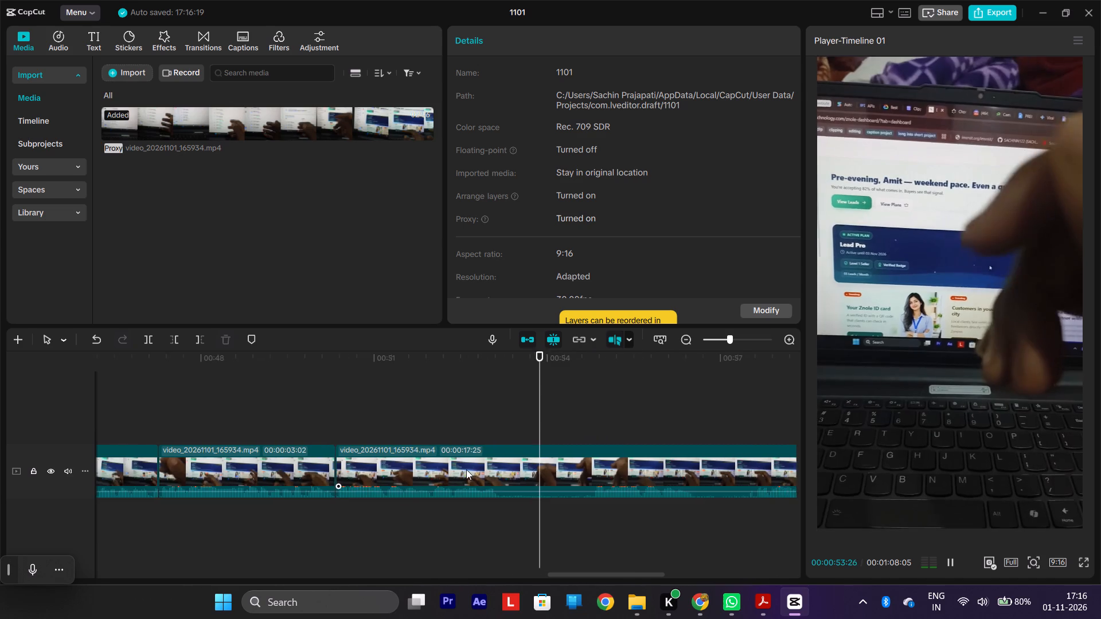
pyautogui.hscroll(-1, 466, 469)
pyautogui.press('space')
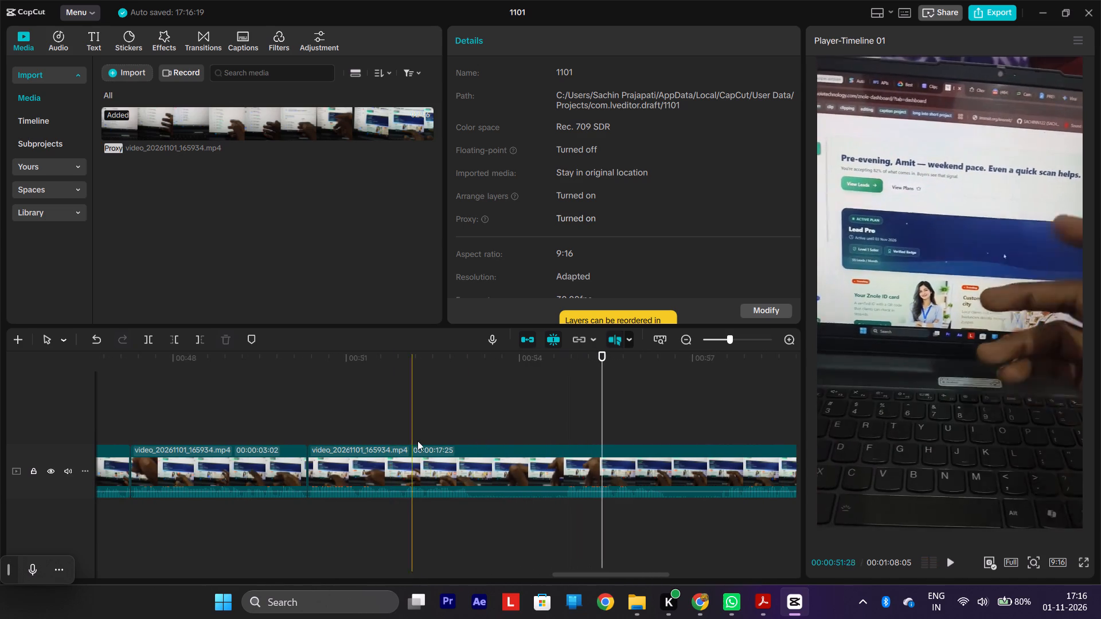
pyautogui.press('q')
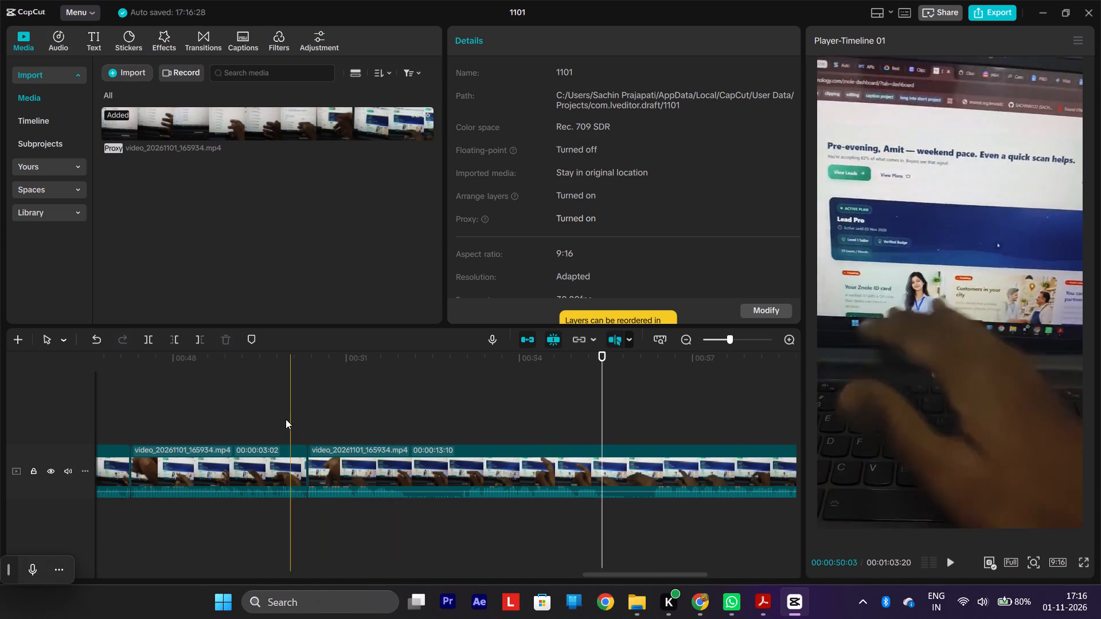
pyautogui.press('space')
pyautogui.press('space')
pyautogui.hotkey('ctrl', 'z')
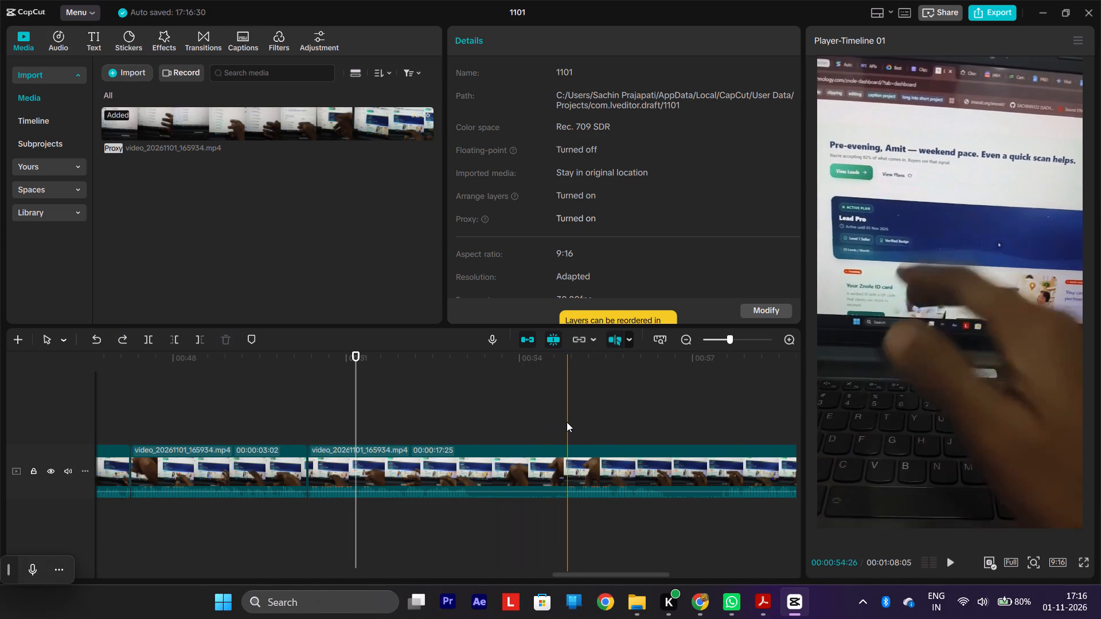
# Trim the last clip's beginning up to about 00:00:54:23, leaving it 00:00:13:12 long, and play the part after the join.
pyautogui.press('q')
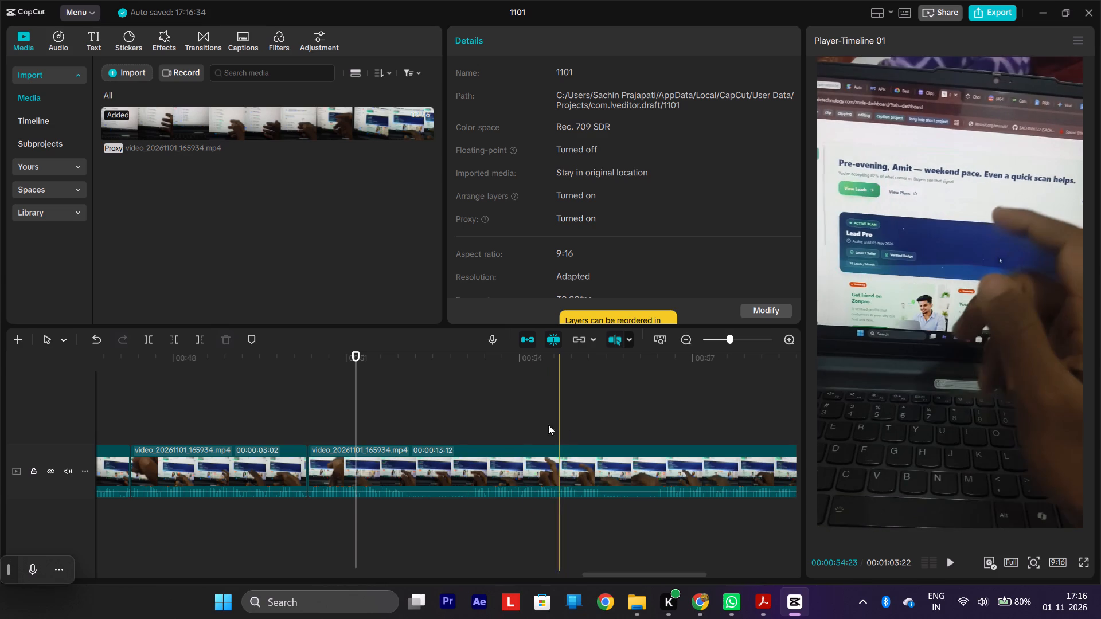
pyautogui.press('space')
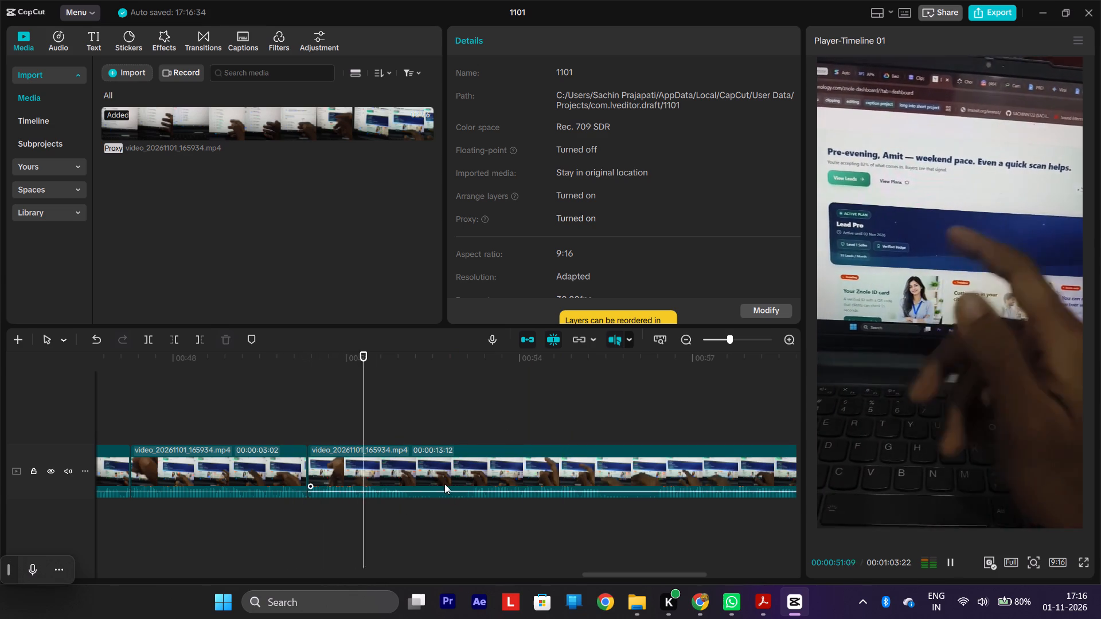
pyautogui.press('space')
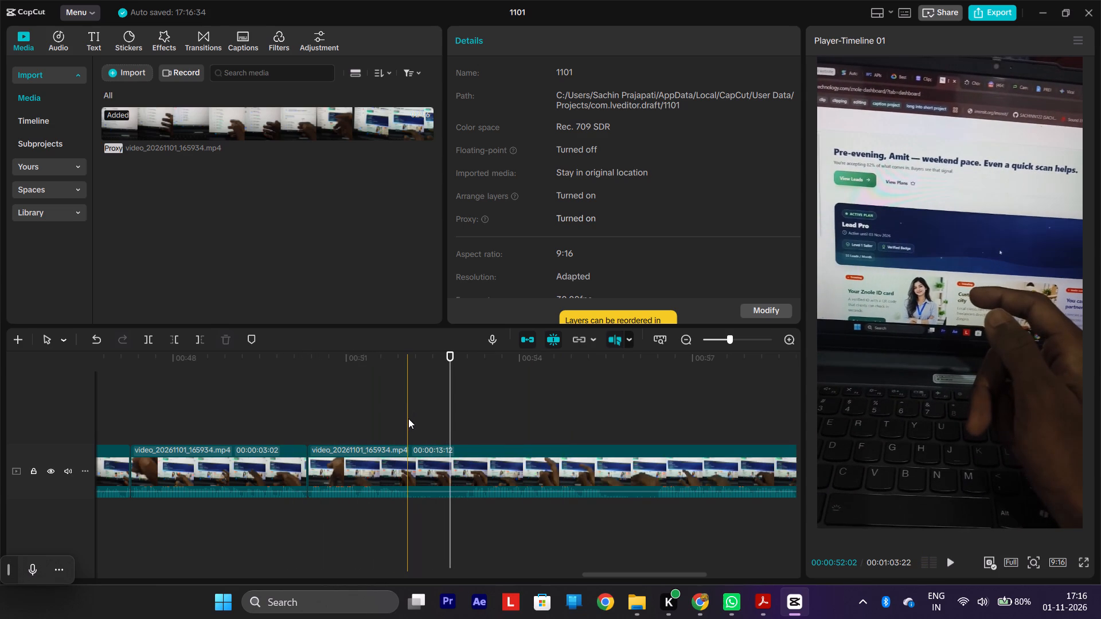
# Split the last clip at about 00:00:52:02, replay the part after it and trim that part's beginning to a duration of 00:00:10:20.
pyautogui.press('s')
pyautogui.press('space')
pyautogui.press('space')
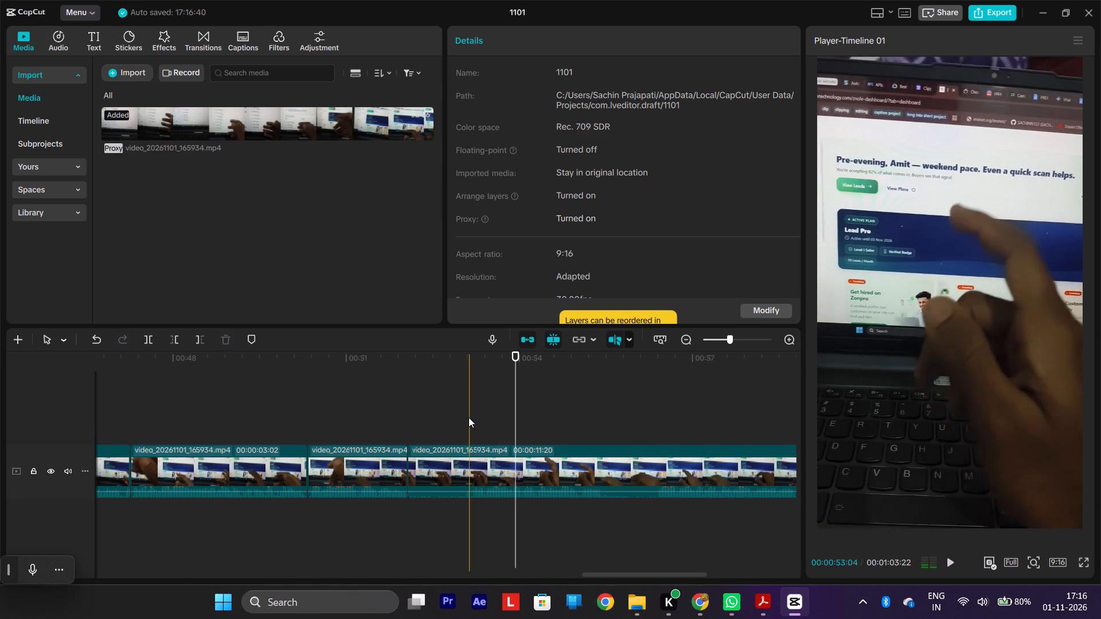
pyautogui.press('space')
pyautogui.press('space')
pyautogui.press('space')
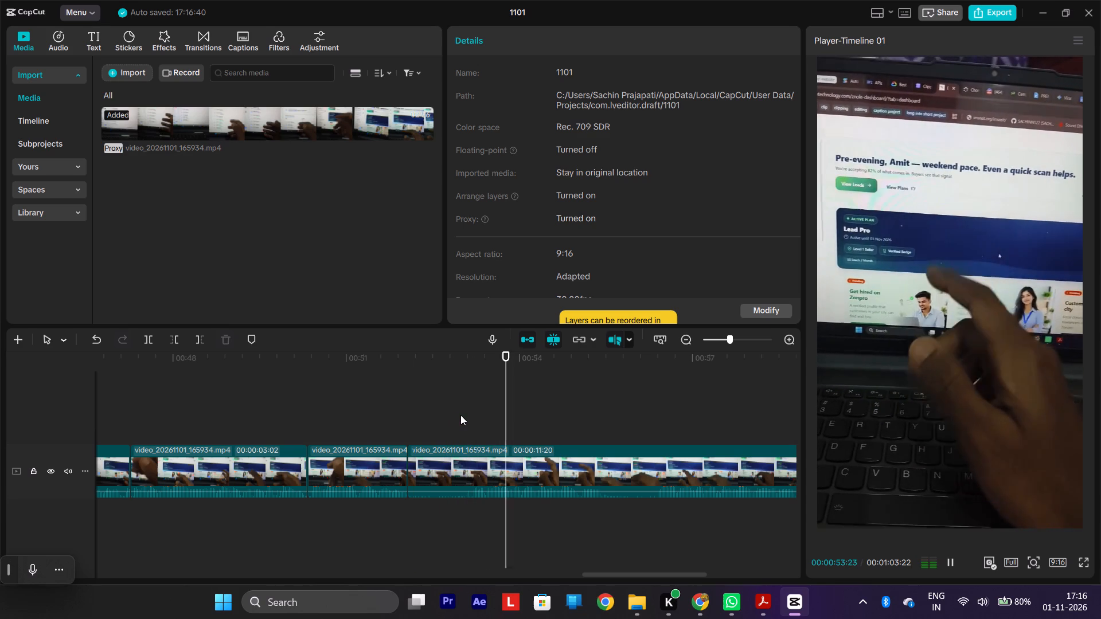
pyautogui.press('space')
pyautogui.press('q')
# Play the last clip and trim its beginning up to about 00:00:55:11, leaving it 00:00:07:11 long.
pyautogui.press('space')
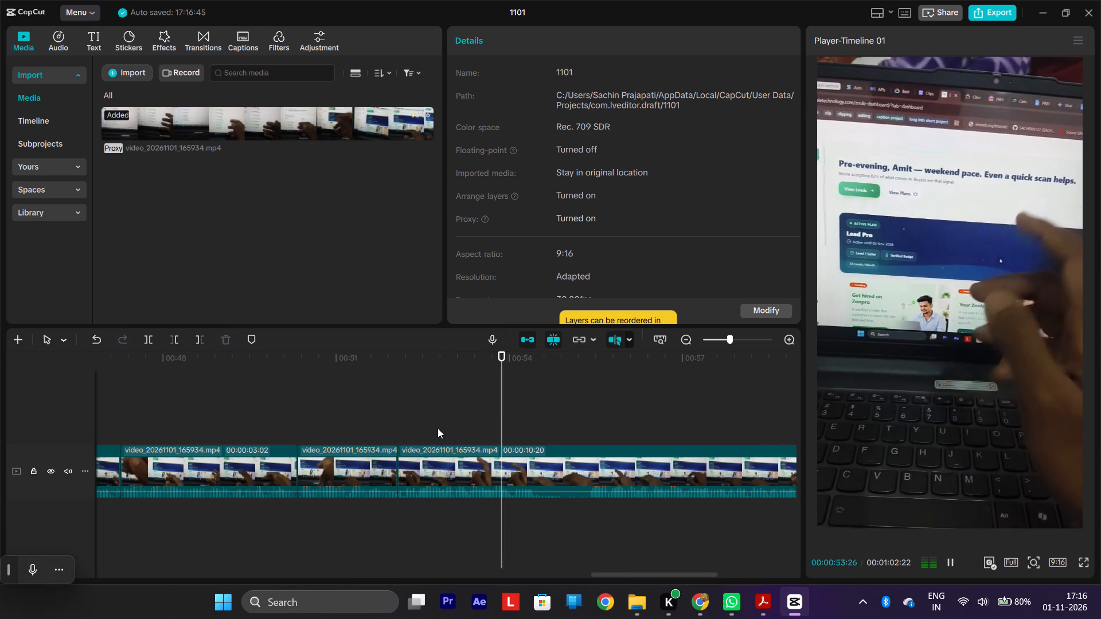
pyautogui.press('space')
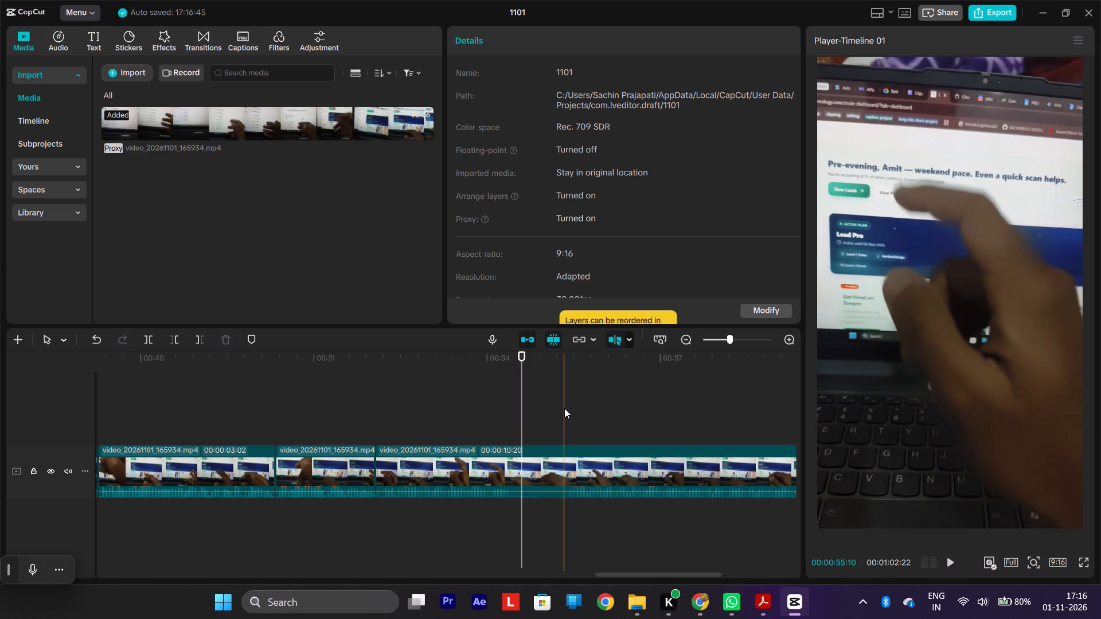
pyautogui.press('Right')
pyautogui.press('Right')
pyautogui.press('Right')
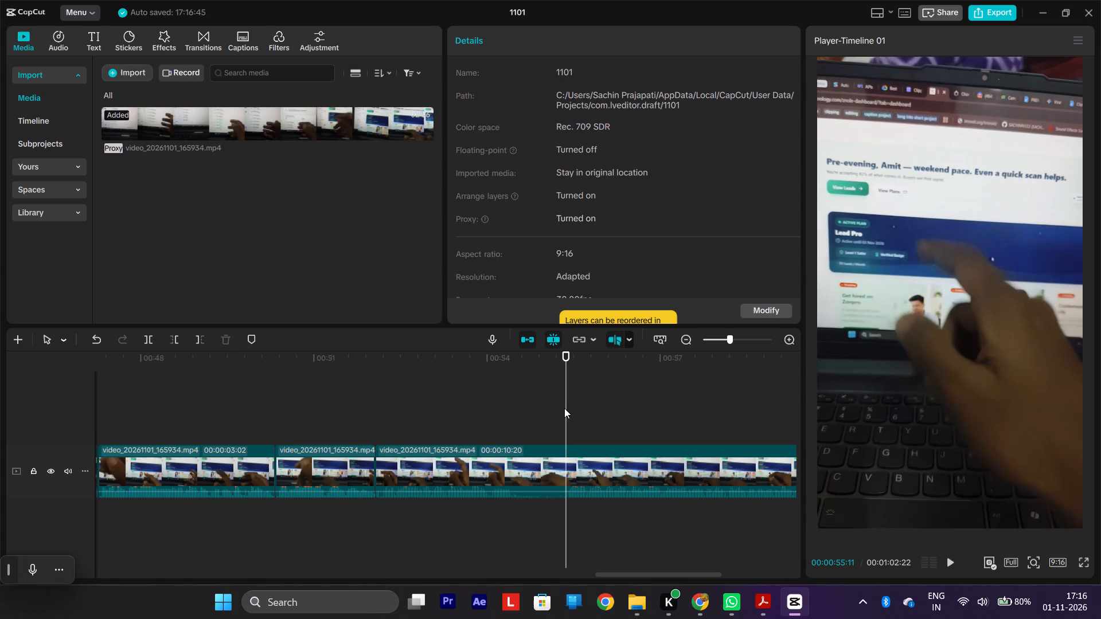
pyautogui.press('Left')
pyautogui.press('q')
# Replay from about 00:00:51, split the last clip at about 00:00:56:04 and trim the new part's beginning up to about 00:00:57:04.
pyautogui.press('space')
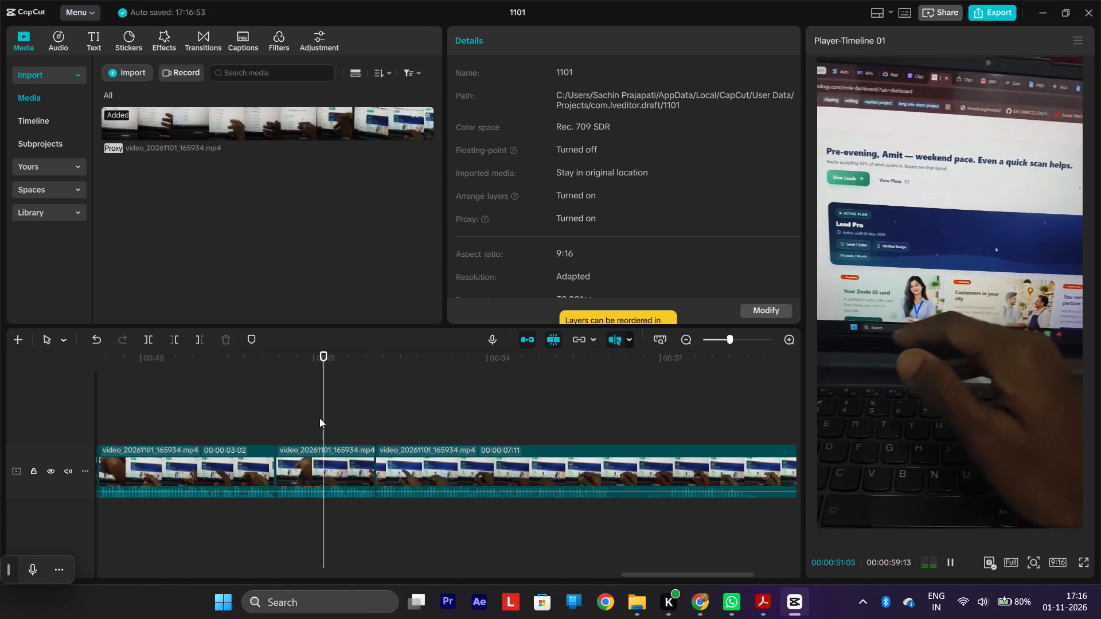
pyautogui.hscroll(-1, 319, 418)
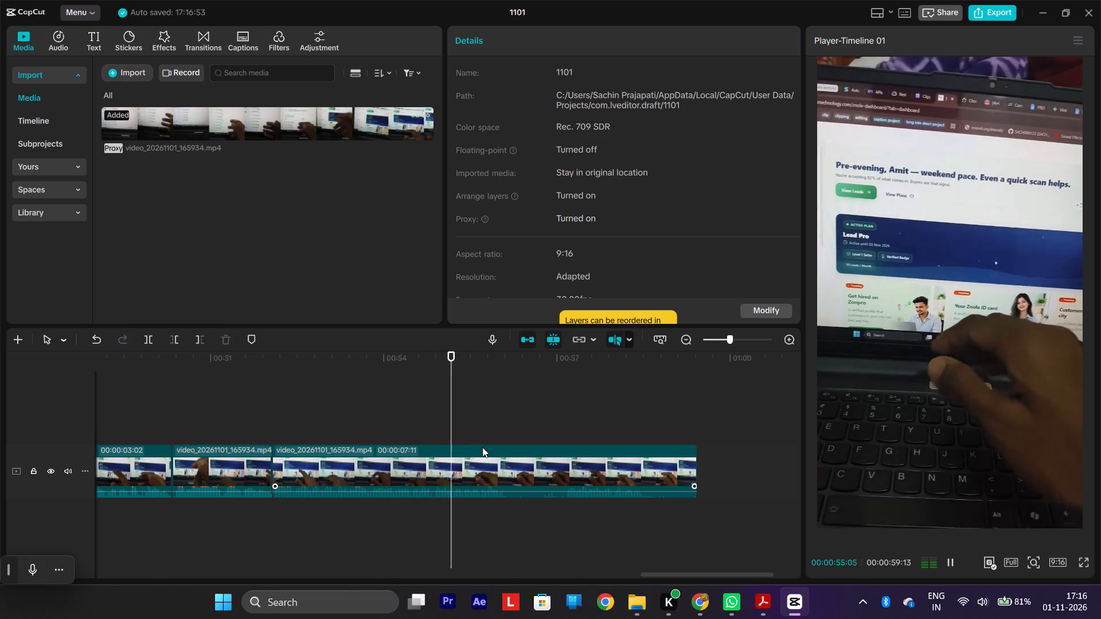
pyautogui.press('space')
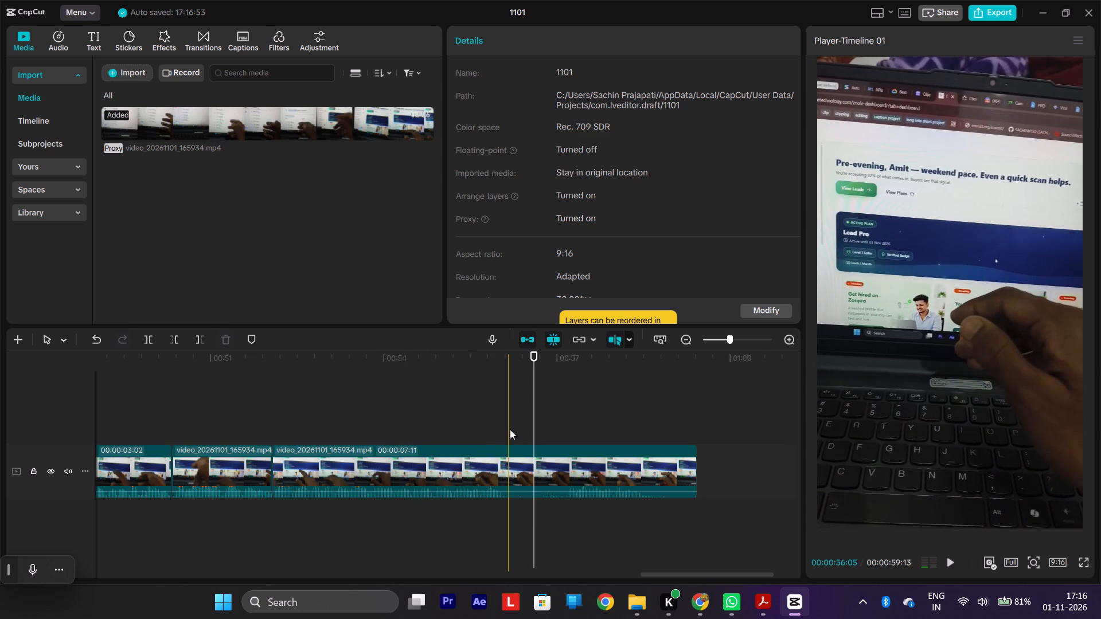
pyautogui.press('s')
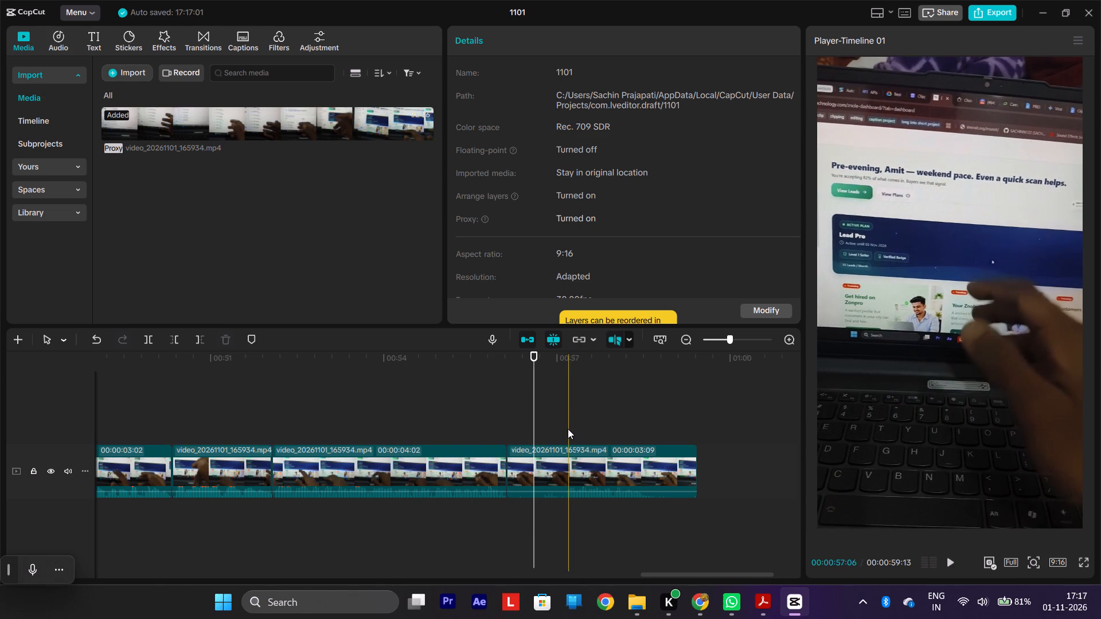
pyautogui.press('Left')
pyautogui.press('Left')
pyautogui.press('Left')
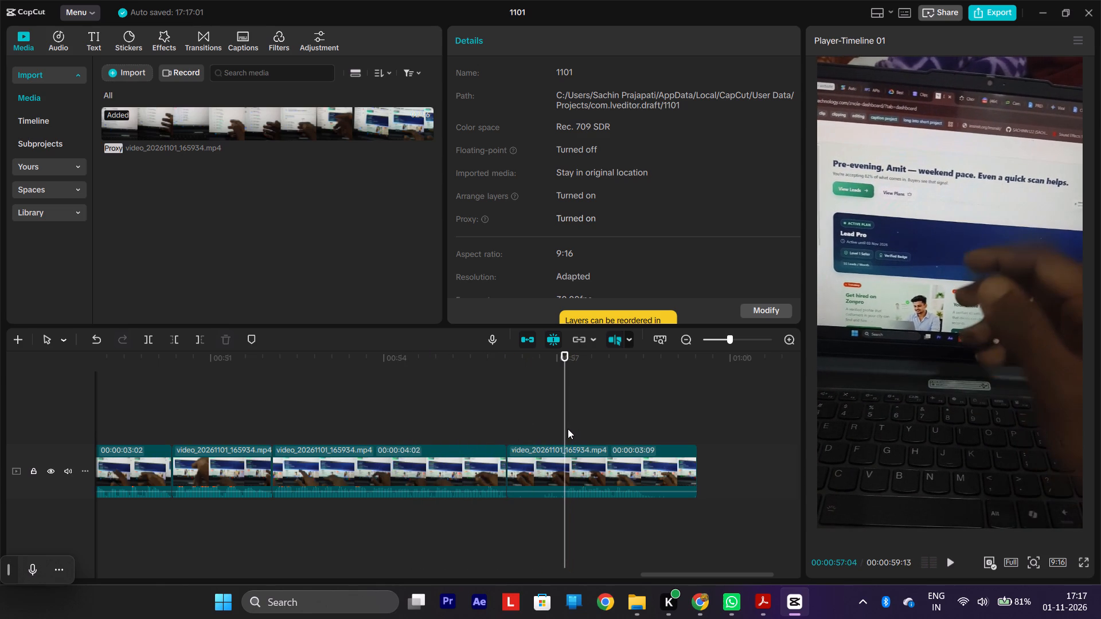
pyautogui.press('q')
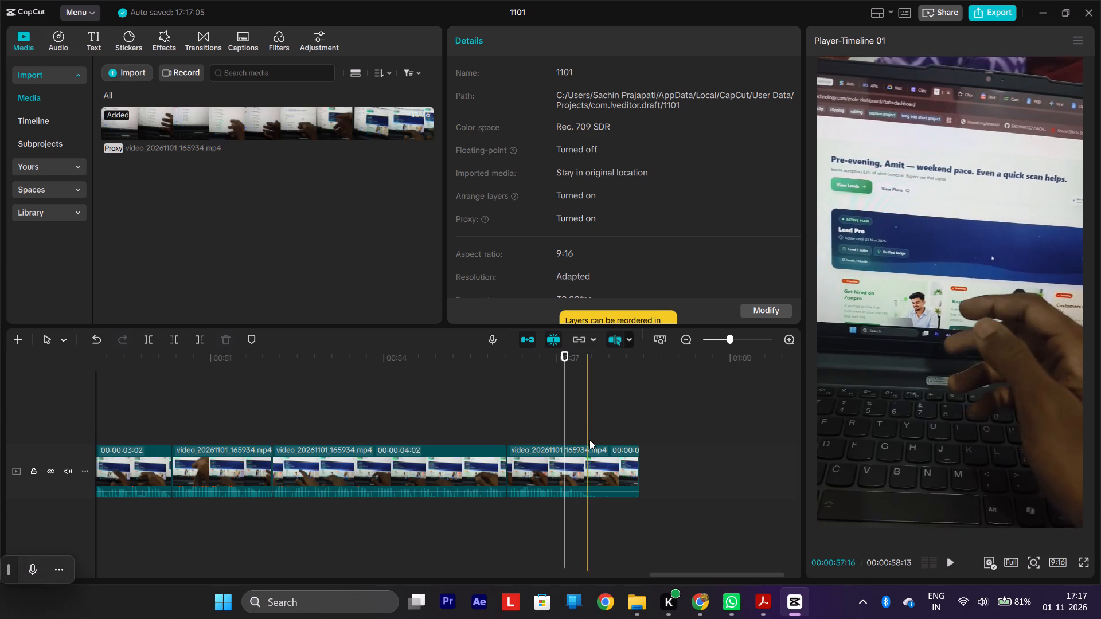
# Trim off the last clip's end from about 00:00:57:16 and play the join before that clip.
pyautogui.press('w')
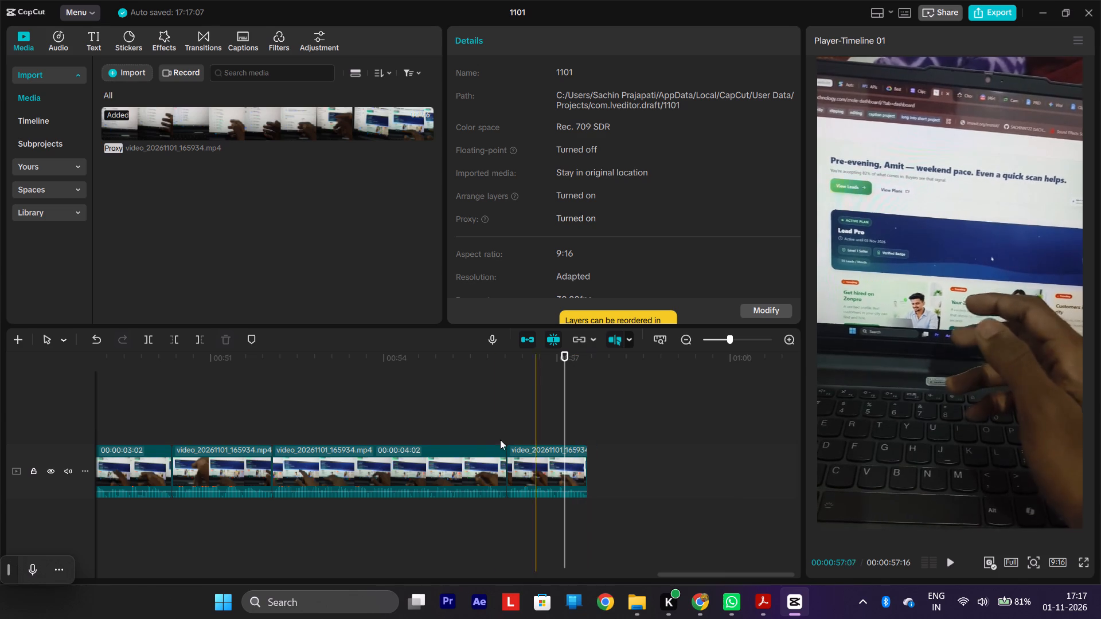
pyautogui.press('space')
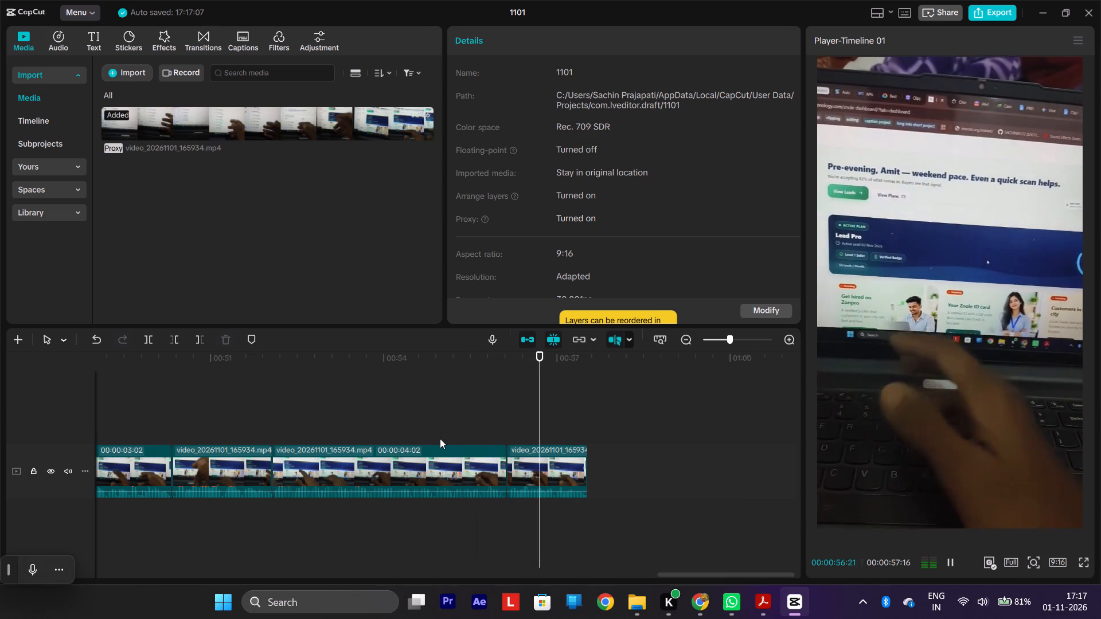
pyautogui.press('space')
# Tighten the last join by trimming two frames off the preceding clip's end and one frame off the last clip's beginning.
pyautogui.write('11')
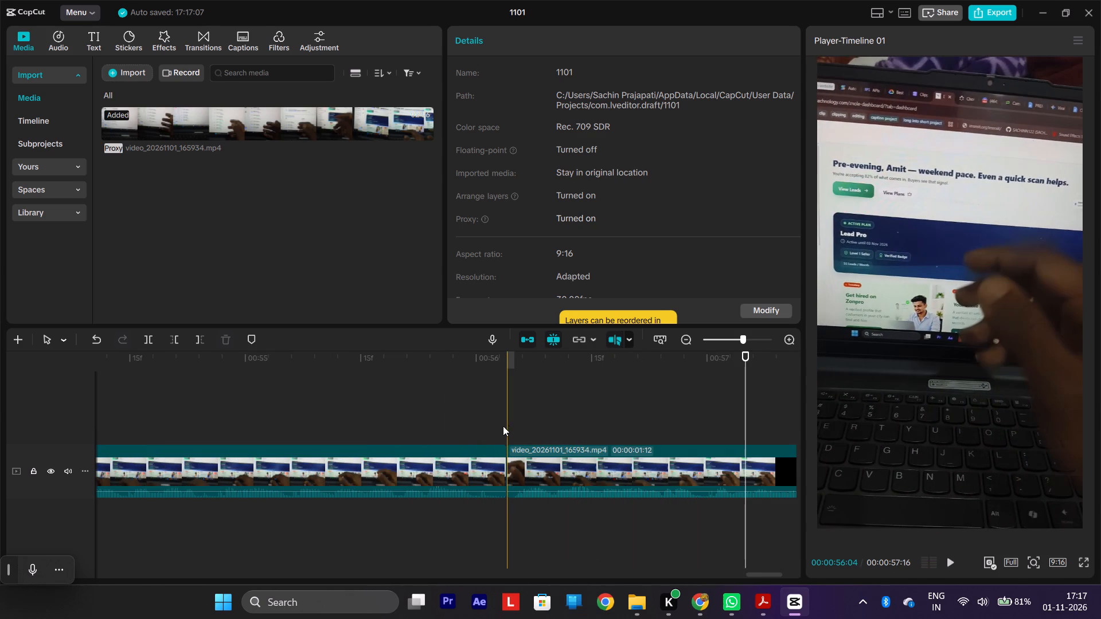
pyautogui.press('w')
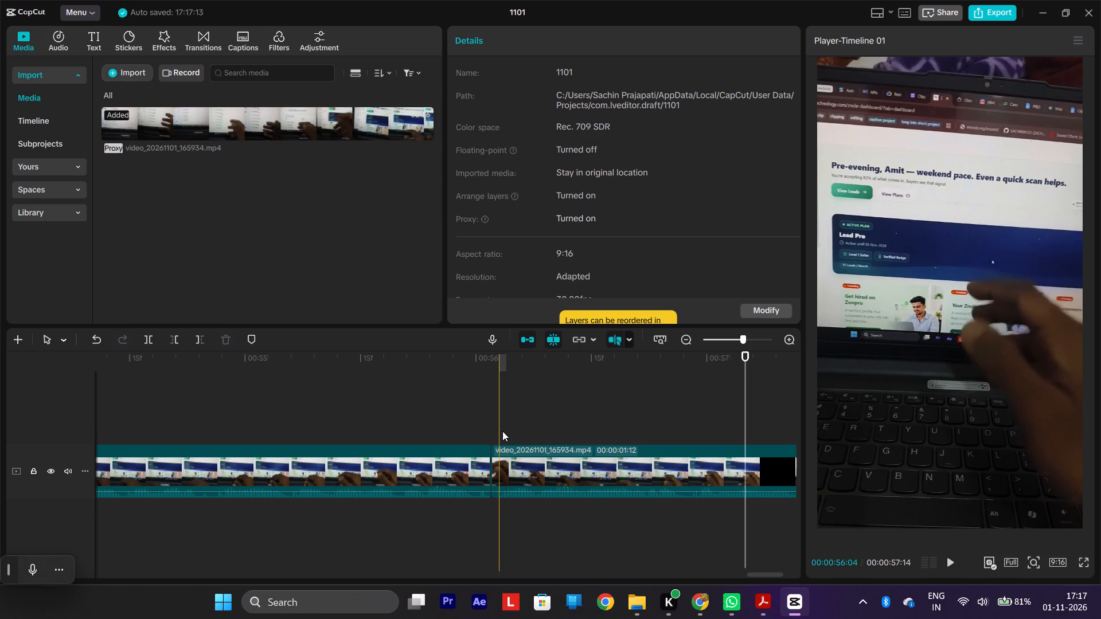
pyautogui.press('q')
# Replay the earlier clips from about 00:00:31, select the 00:00:08:15 clip and trim off its end from about 00:00:36:10.
pyautogui.press('2')
pyautogui.write('222')
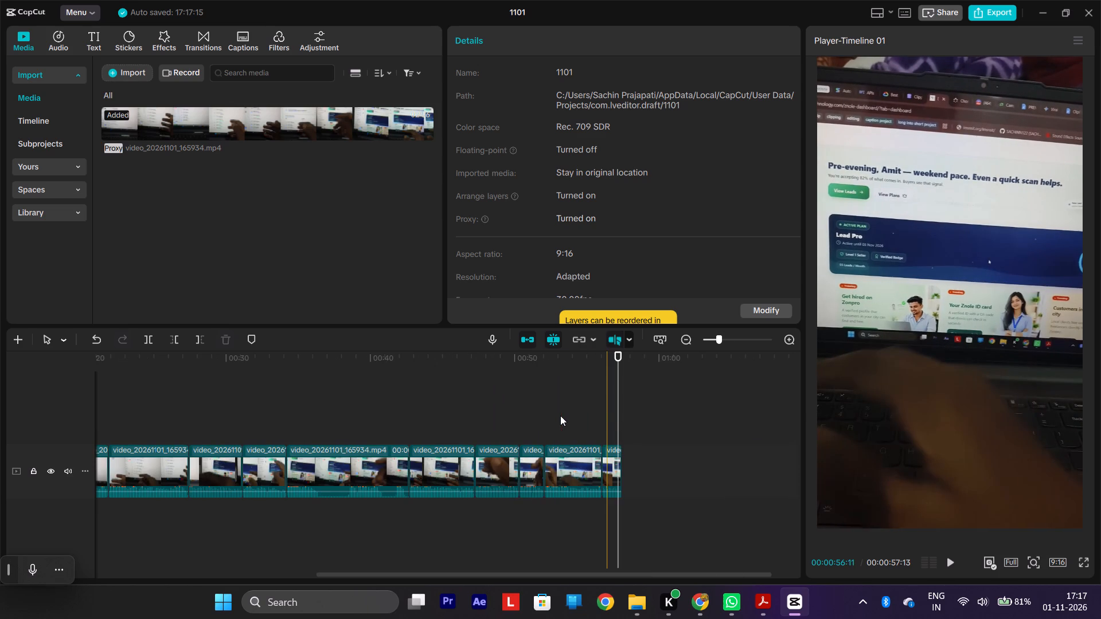
pyautogui.hscroll(1, 560, 416)
pyautogui.press('space')
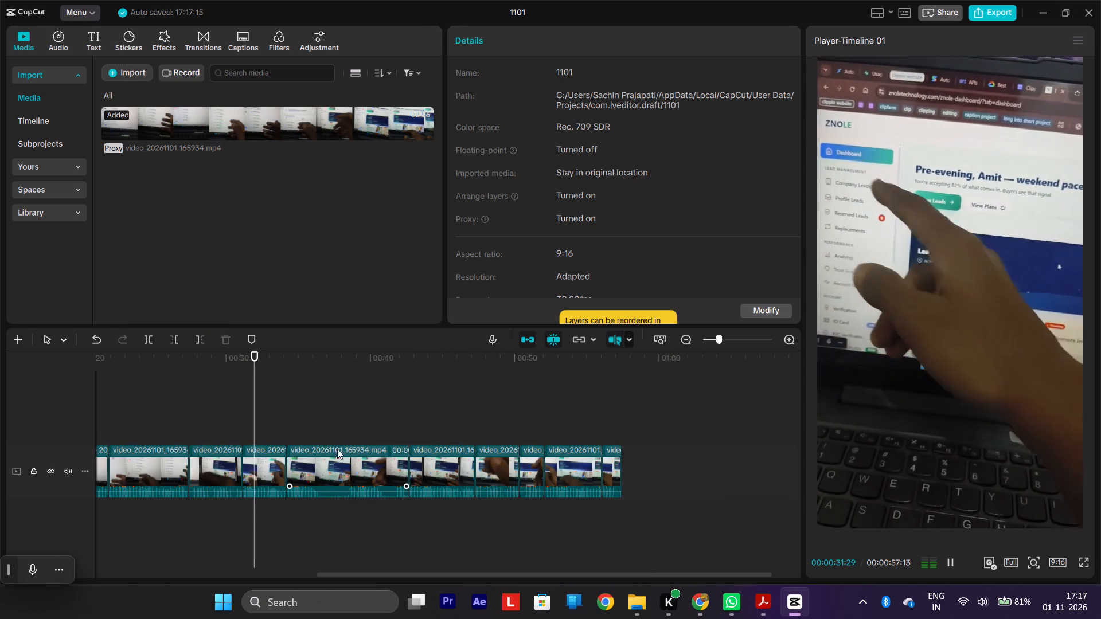
pyautogui.press('space')
pyautogui.press('space')
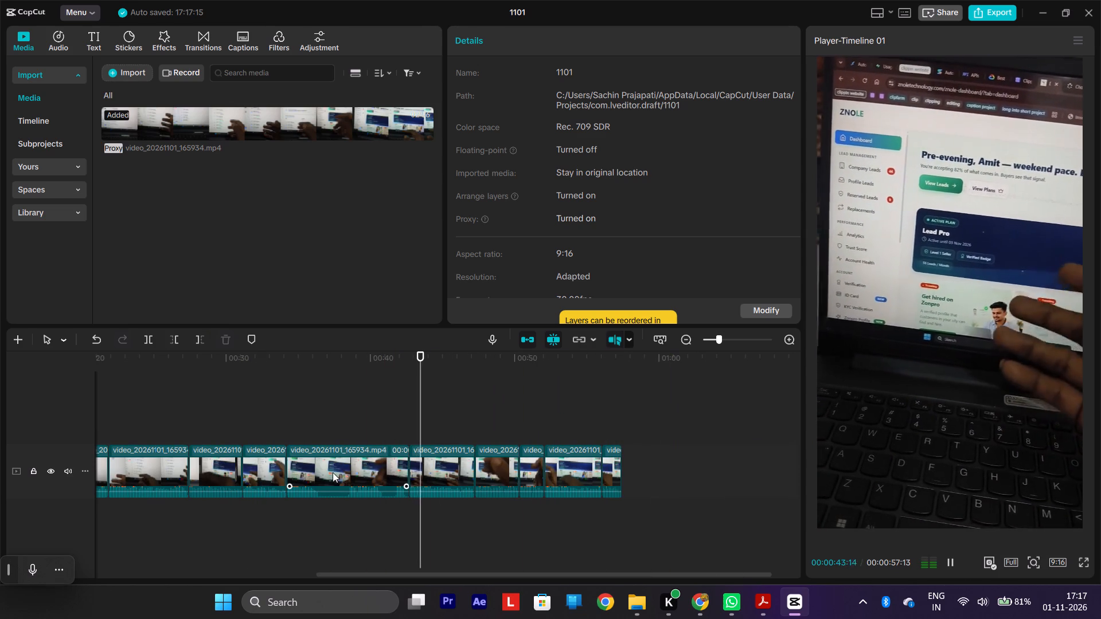
pyautogui.press('space')
pyautogui.click(331, 471)
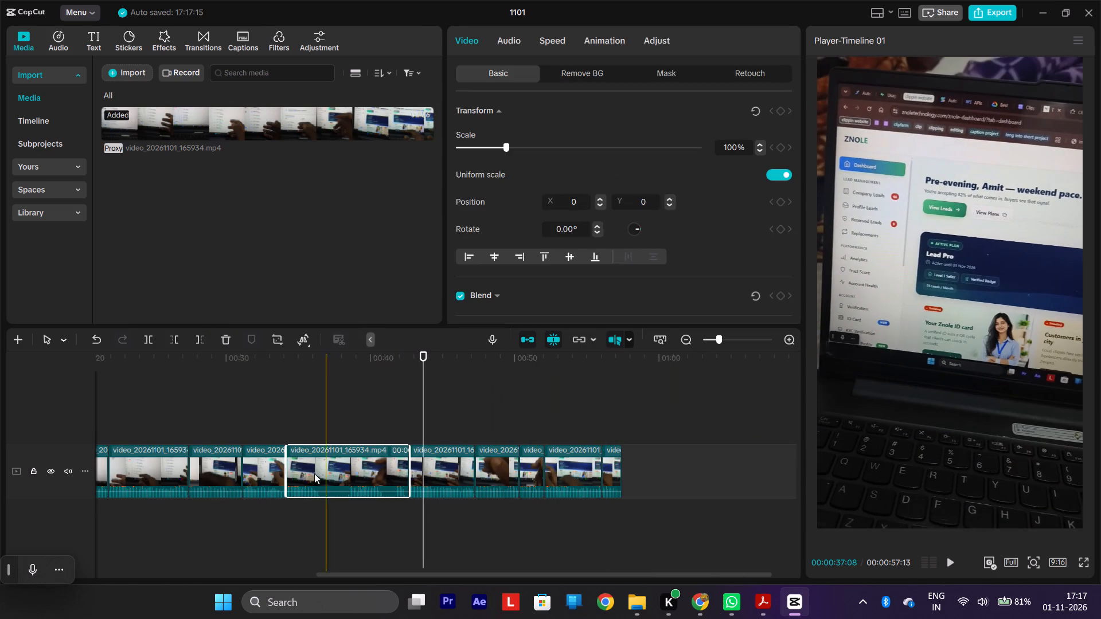
pyautogui.press('space')
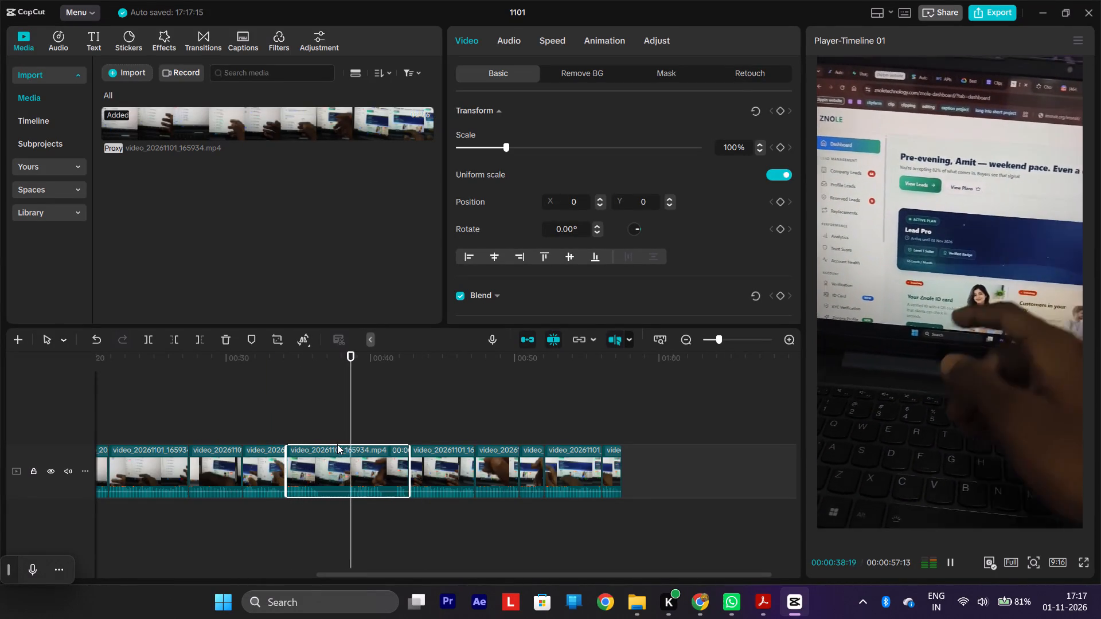
pyautogui.press('space')
pyautogui.press('1')
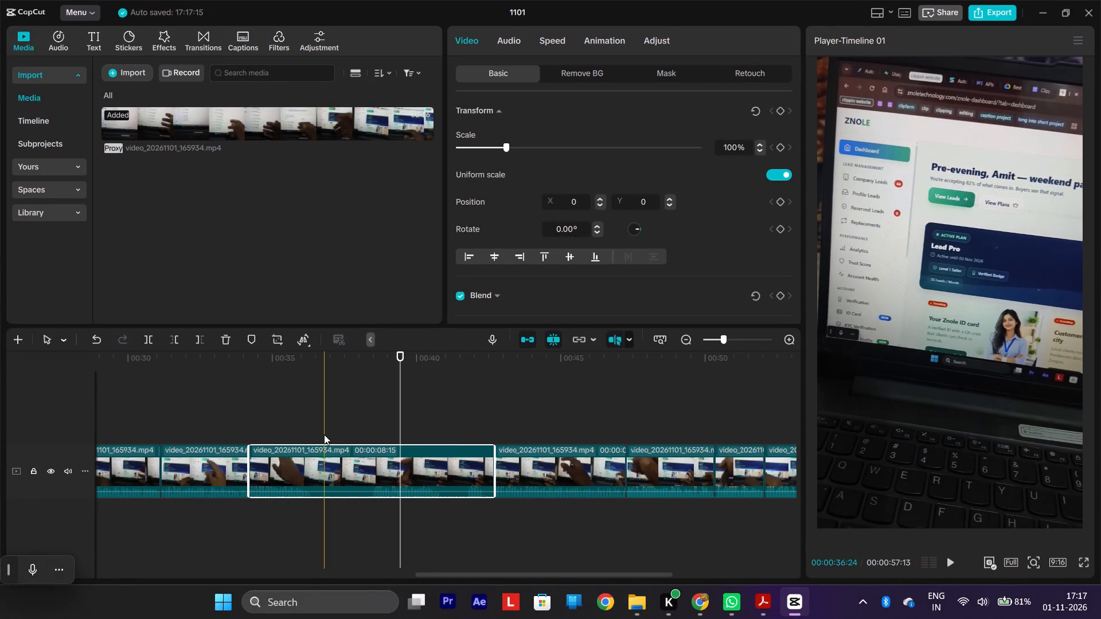
pyautogui.press('1')
pyautogui.press('w')
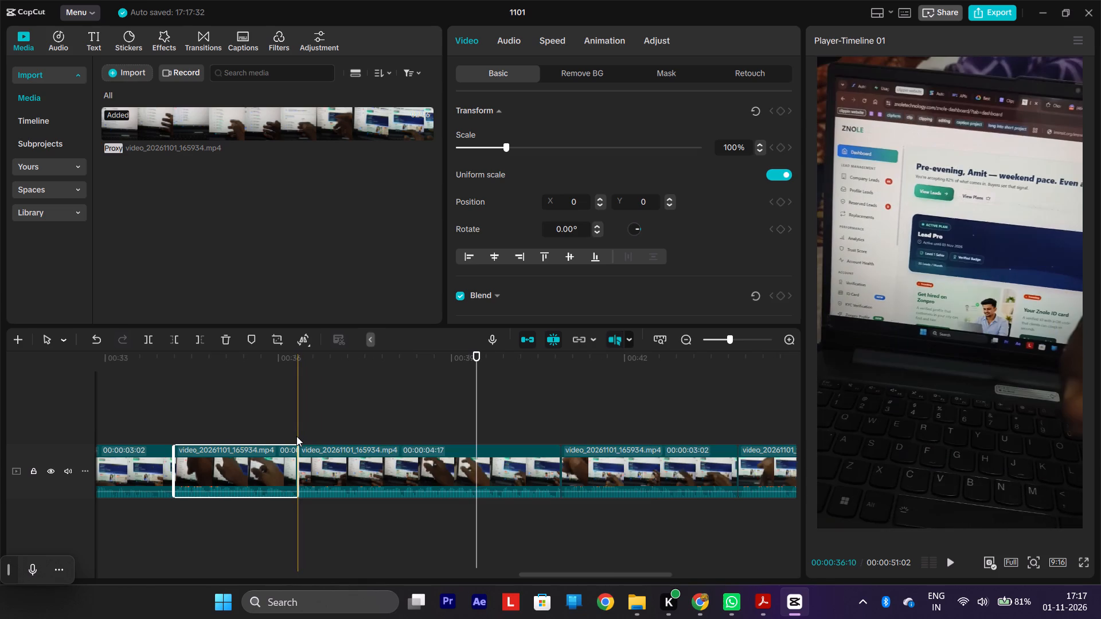
# Replay the passages from about 00:00:21 and about 00:00:36 alternately to compare them.
pyautogui.press('2')
pyautogui.press('2')
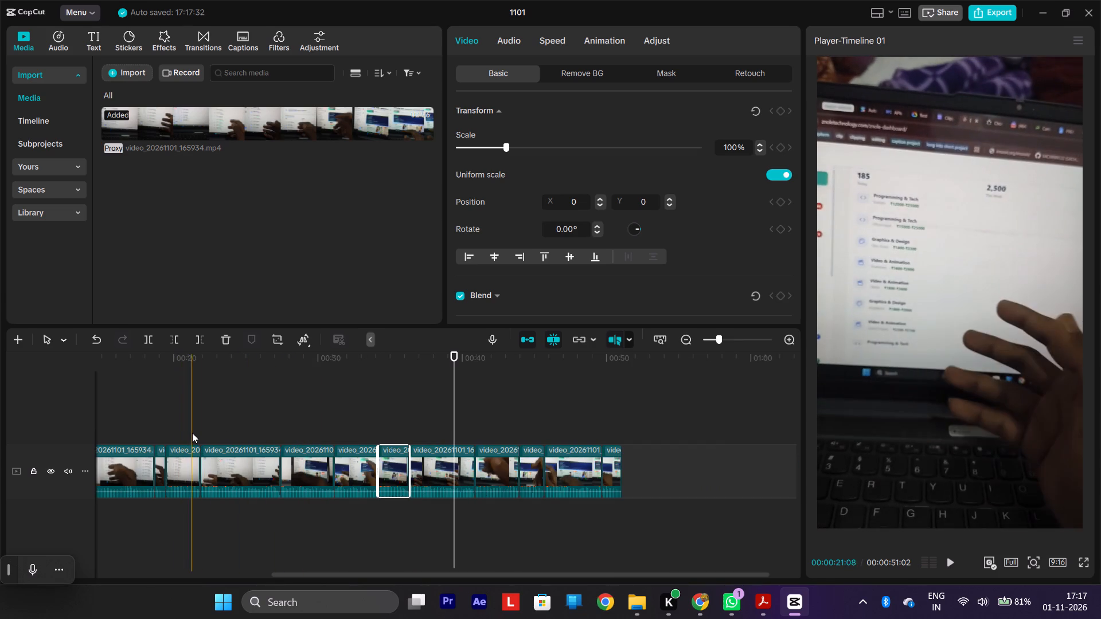
pyautogui.press('space')
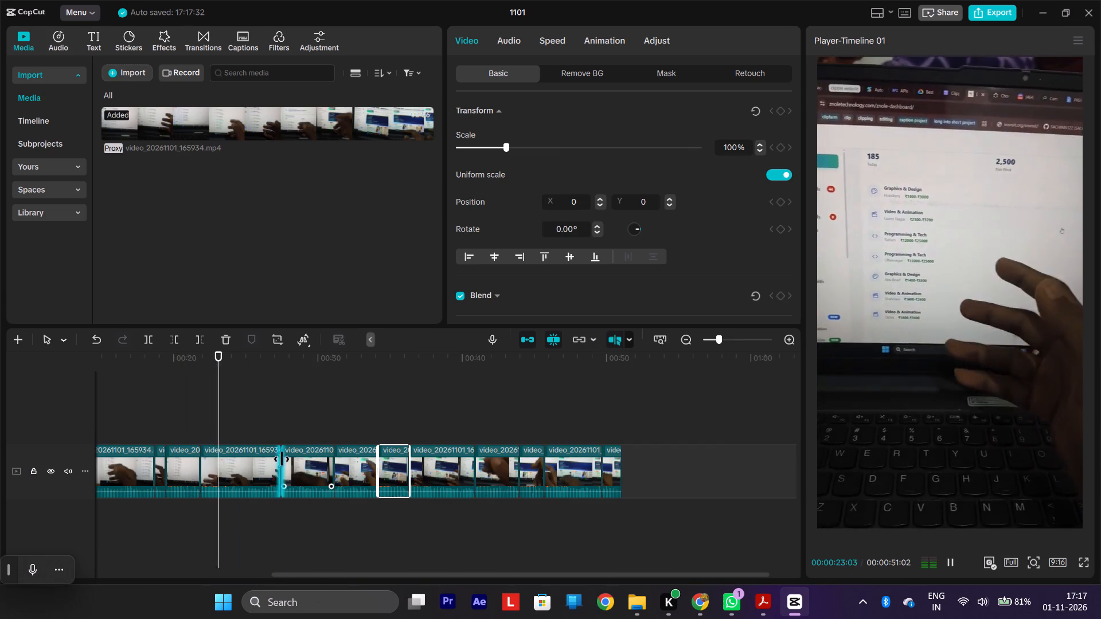
pyautogui.press('space')
pyautogui.press('space')
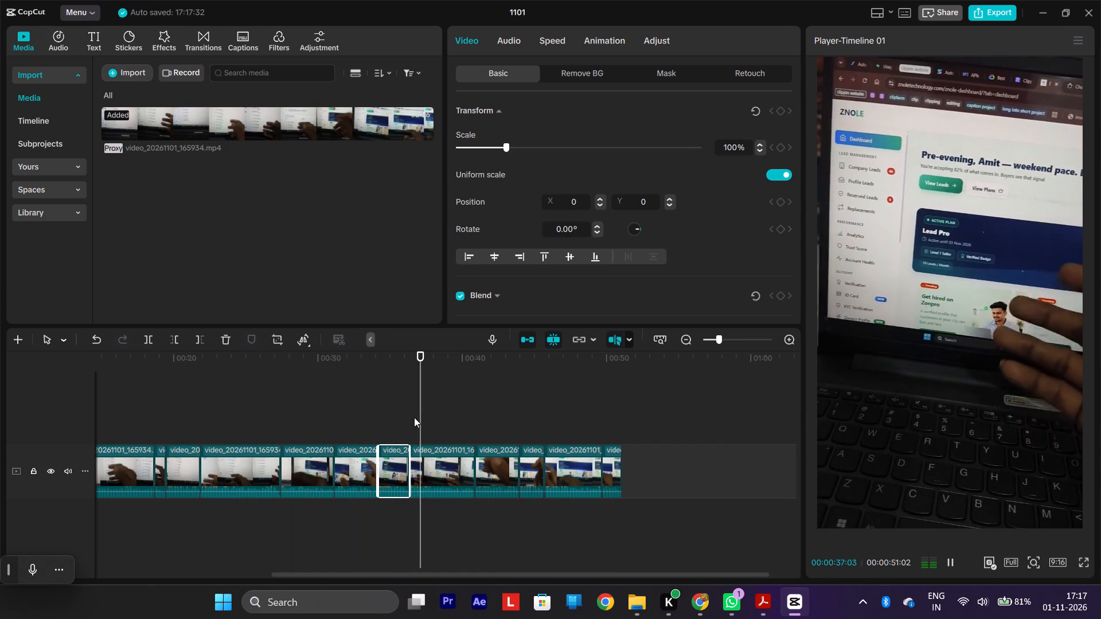
pyautogui.press('space')
pyautogui.press('space')
pyautogui.press('space')
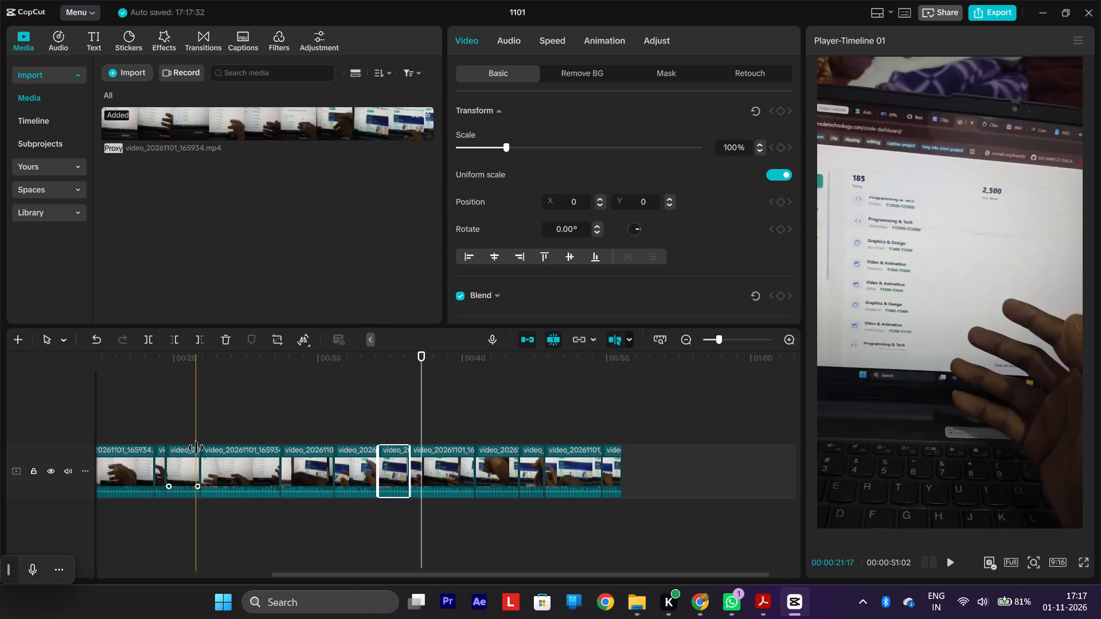
pyautogui.press('space')
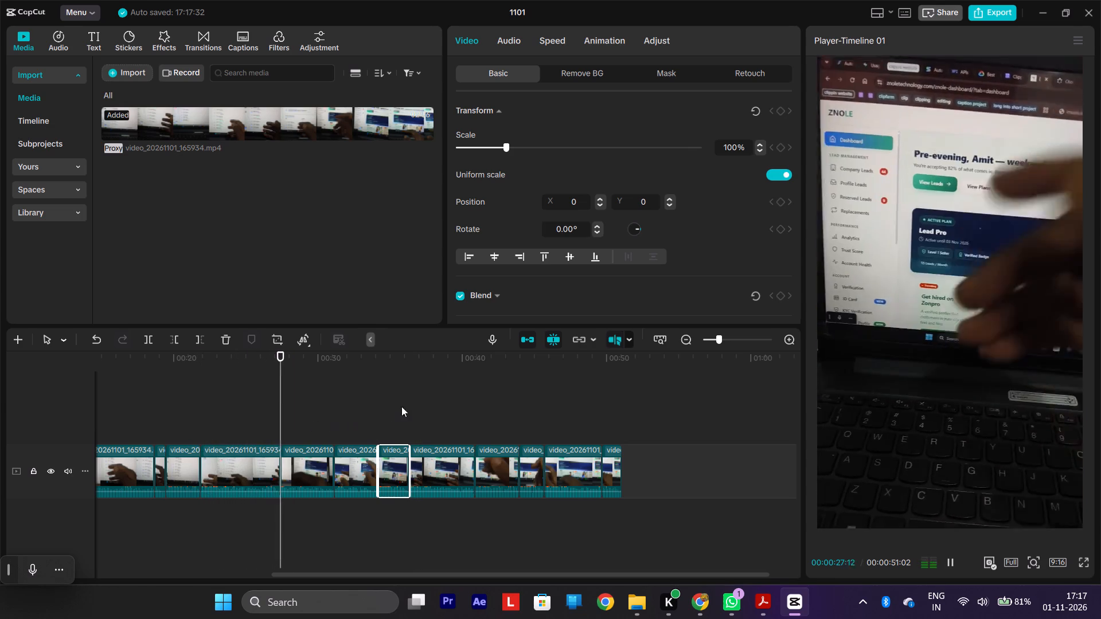
pyautogui.press('space')
pyautogui.press('space')
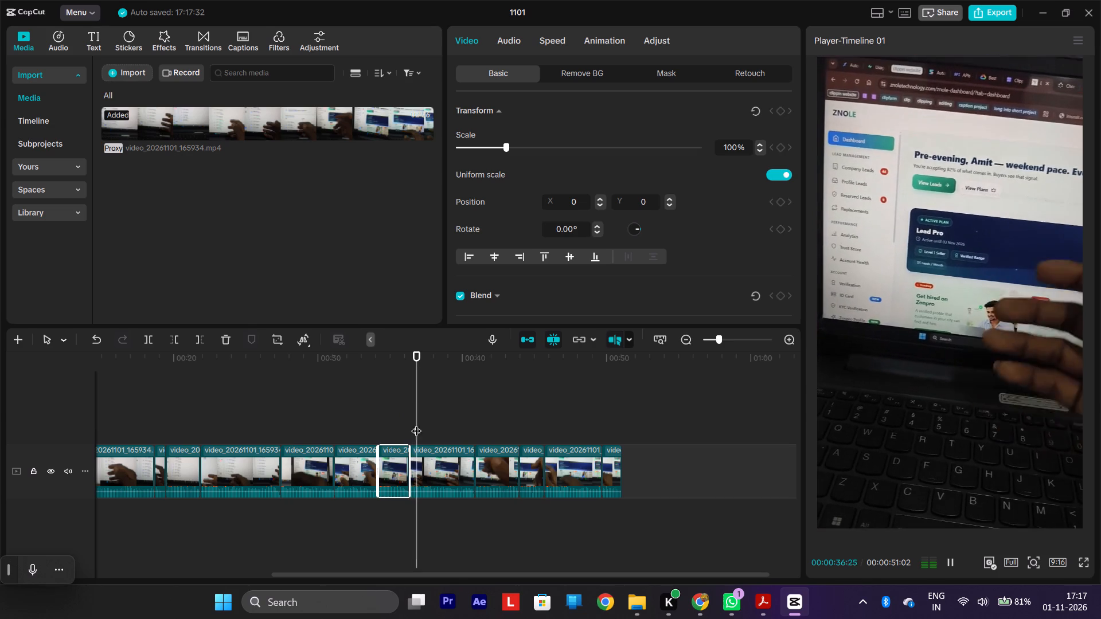
pyautogui.press('space')
# Delete the clip that starts at about 00:00:27.
pyautogui.click(304, 477)
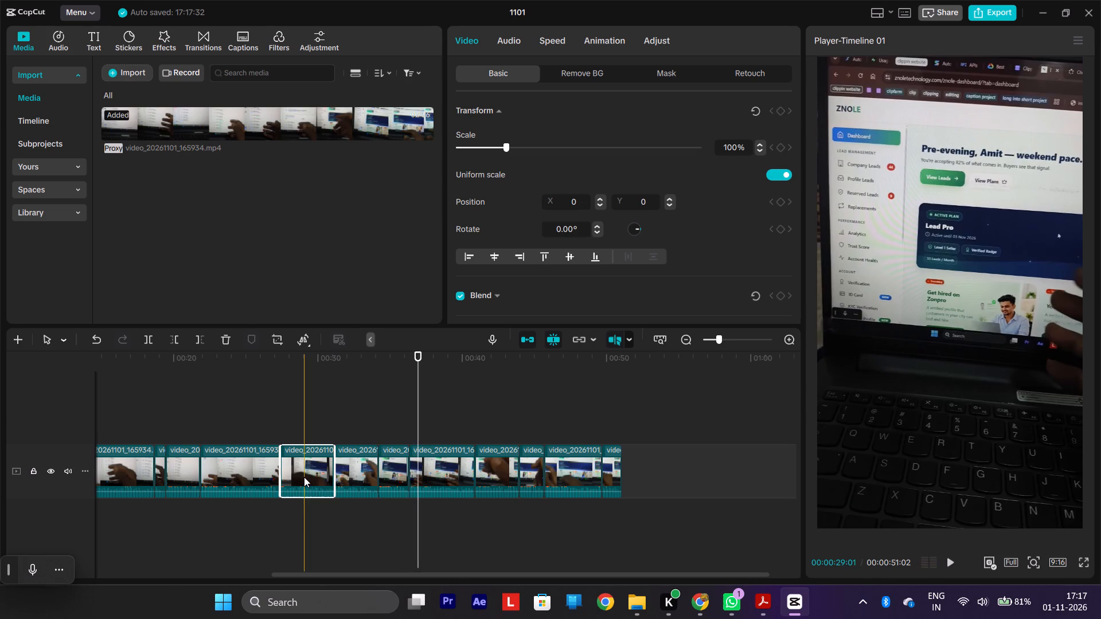
pyautogui.press('s')
pyautogui.hotkey('ctrl', 'z')
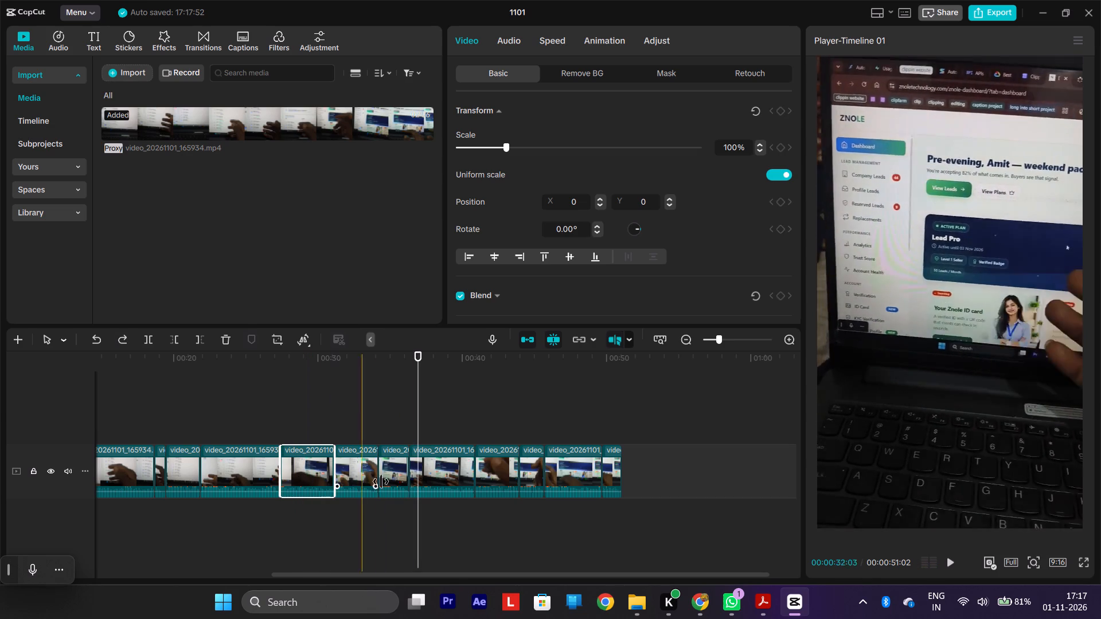
pyautogui.press('d')
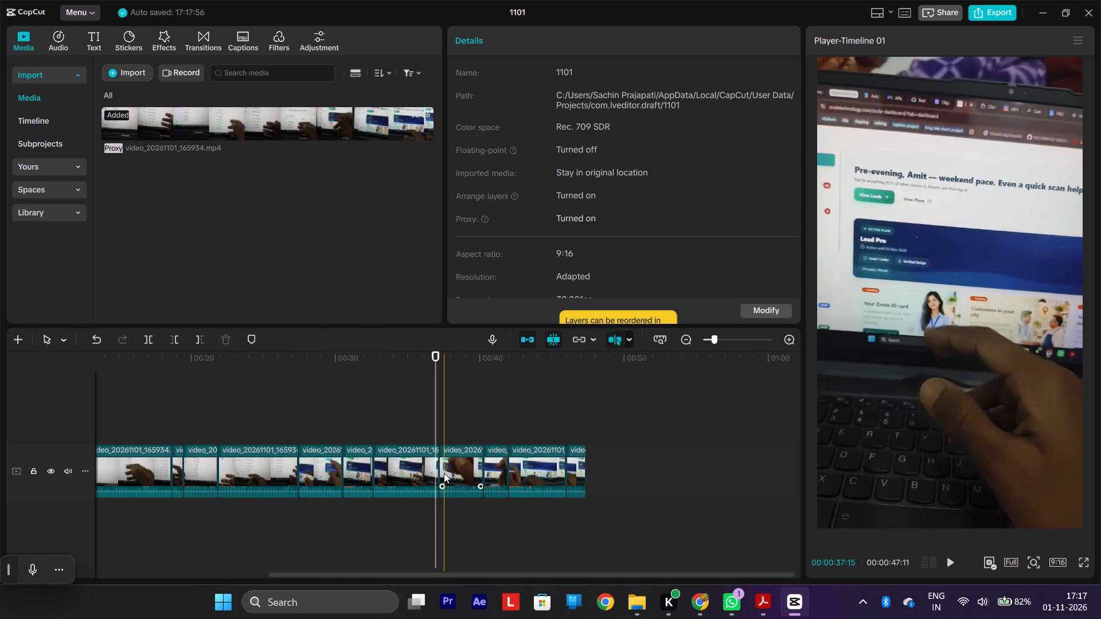
# Move the 00:00:04:17 clip ahead of the two clips before it, starting at about 00:00:27, and play that section.
pyautogui.moveTo(399, 475); pyautogui.dragTo(361, 488)
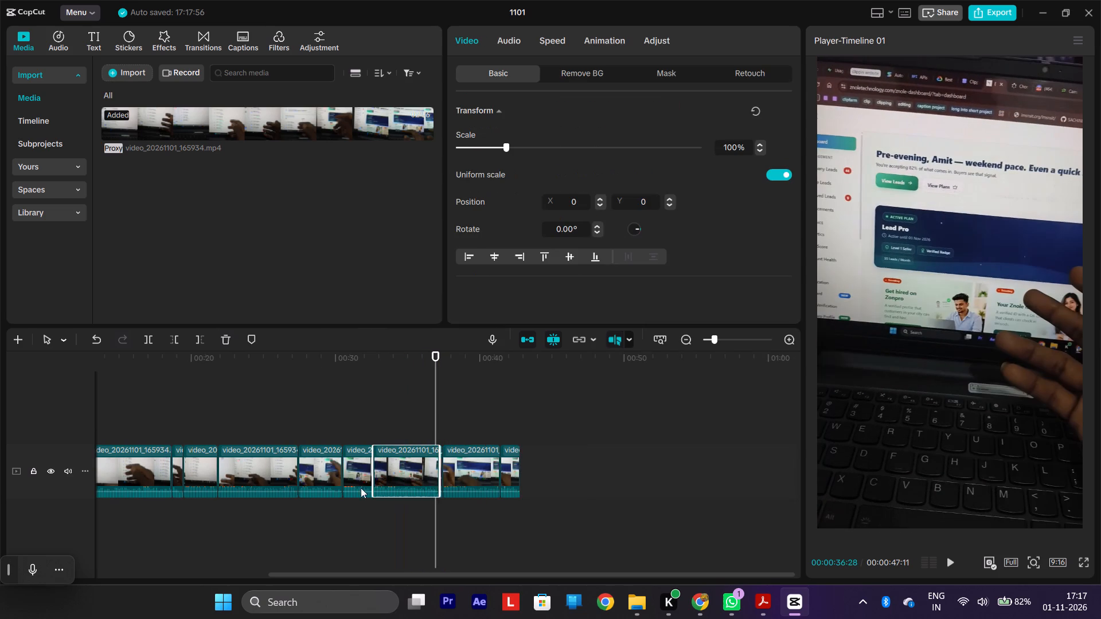
pyautogui.moveTo(361, 488); pyautogui.dragTo(311, 488)
pyautogui.press('space')
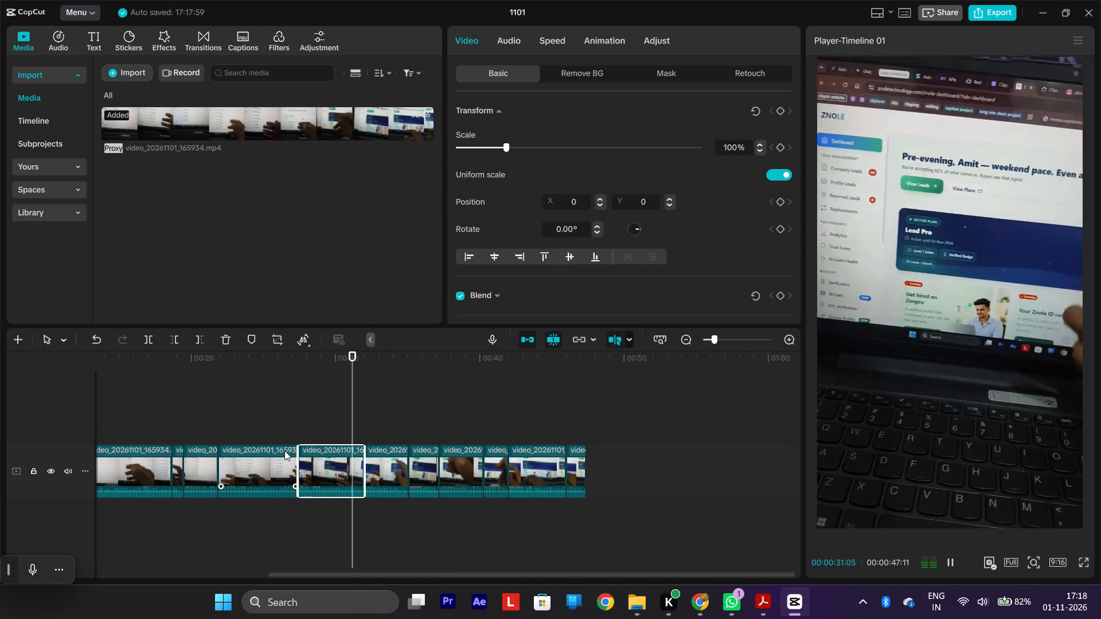
# Delete the clip directly after the moved one, at about 00:00:32, and replay the new sequence.
pyautogui.click(389, 468)
pyautogui.press('d')
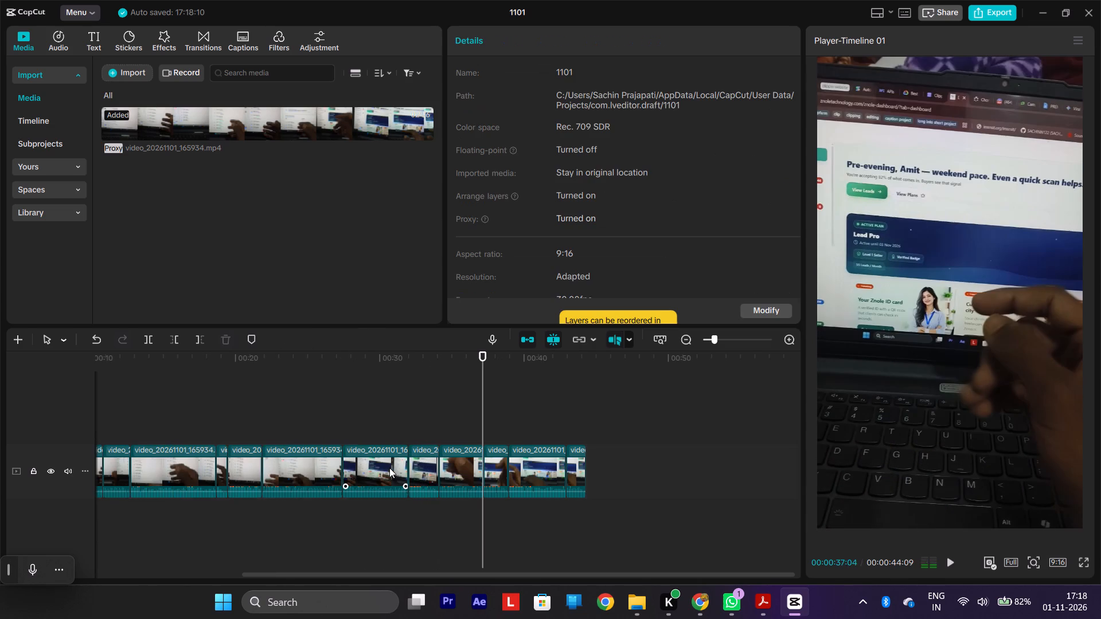
pyautogui.press('space')
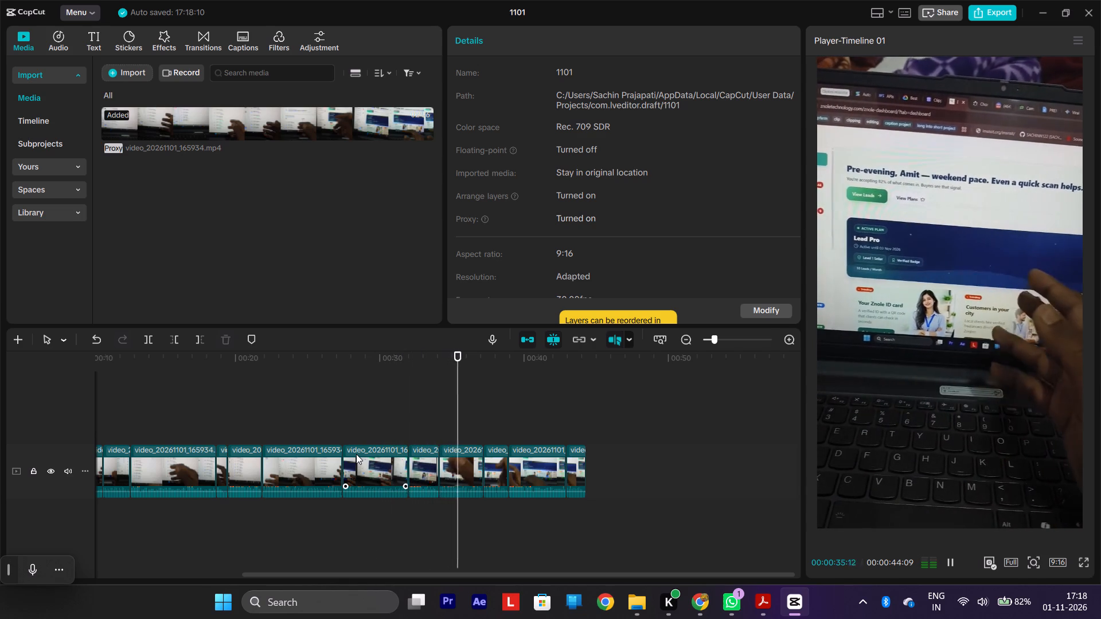
pyautogui.press('space')
# Move the 00:00:03:02 clip ahead of the shorter clip before it, starting at about 00:00:32, and replay to the end.
pyautogui.moveTo(461, 469); pyautogui.dragTo(420, 472)
pyautogui.press('space')
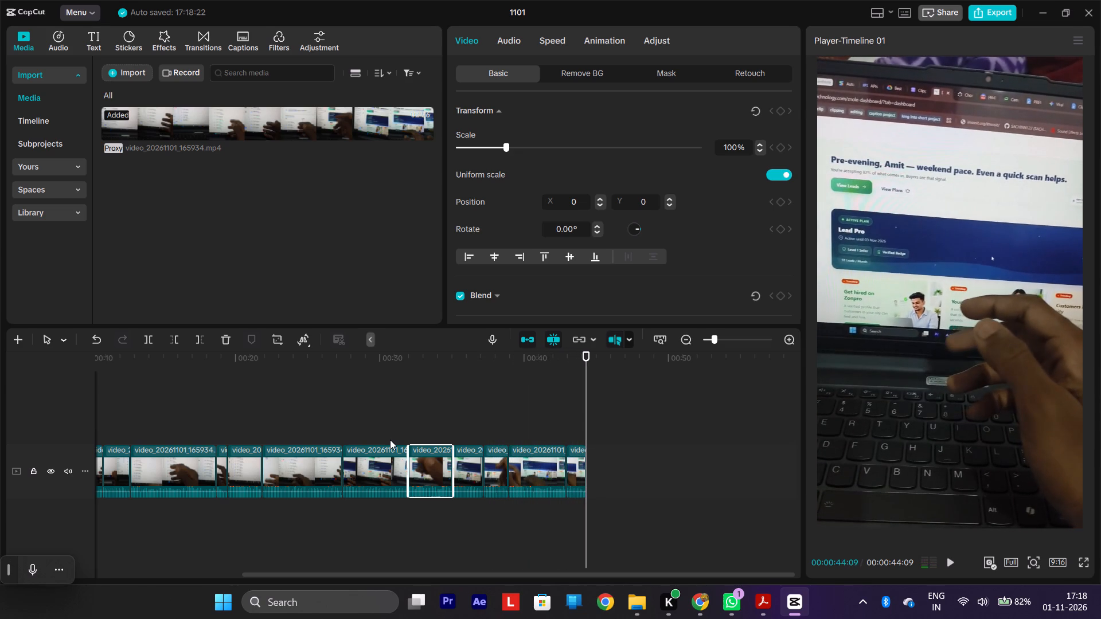
pyautogui.hscroll(2, 295, 470)
pyautogui.press('space')
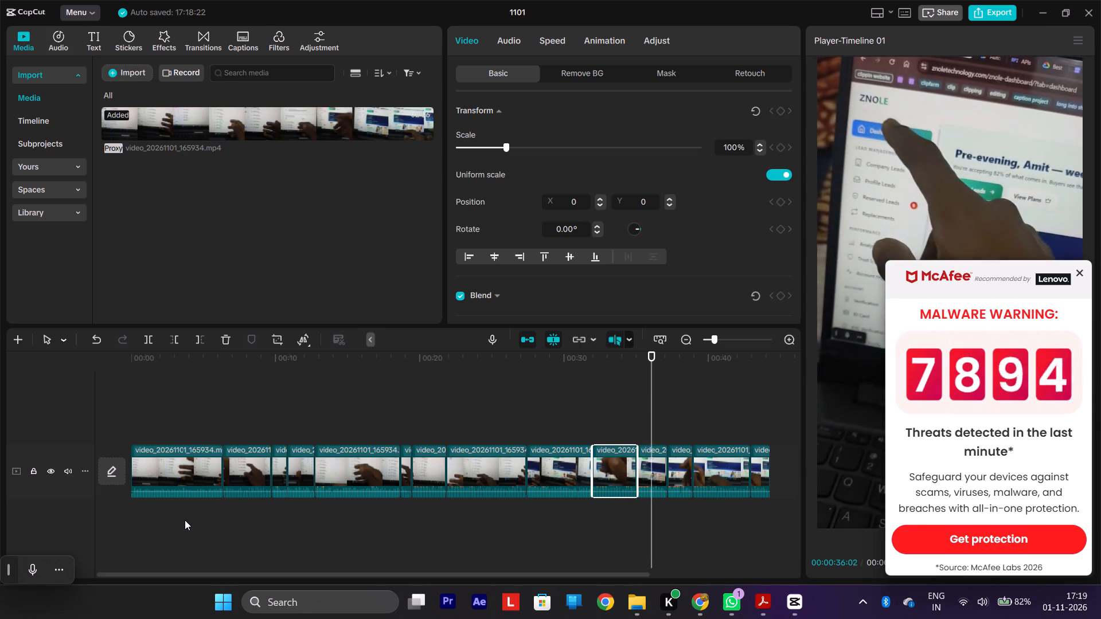
# Dismiss the McAfee pop-up.
pyautogui.click(1082, 269)
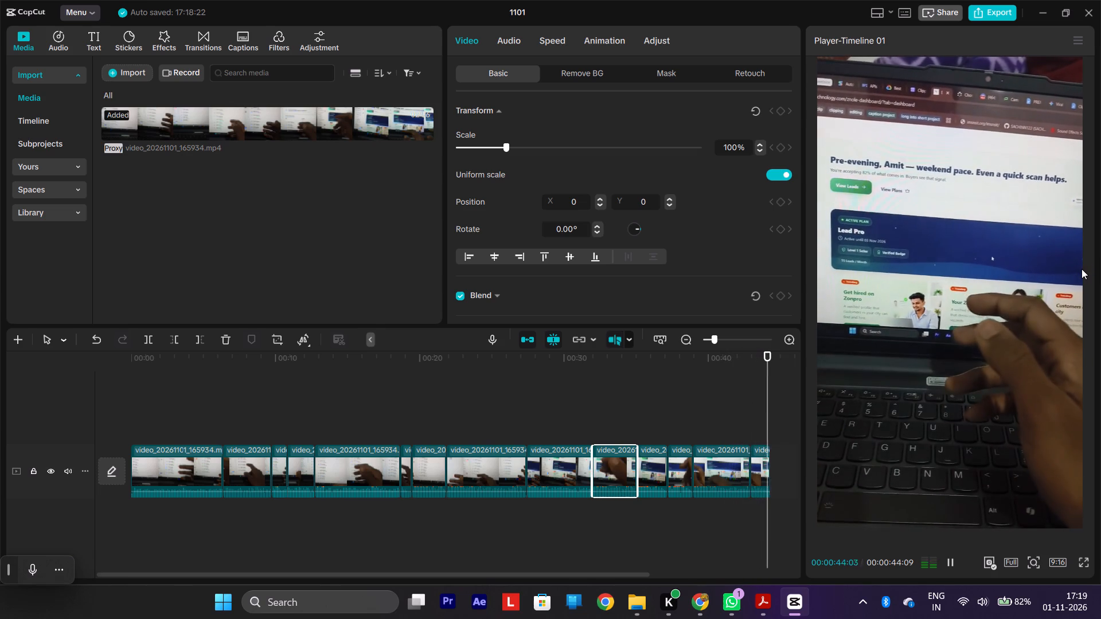
# Raise the volume of the first four clips to 6.1 dB and play the opening.
pyautogui.hscroll(5, 566, 392)
pyautogui.click(475, 414)
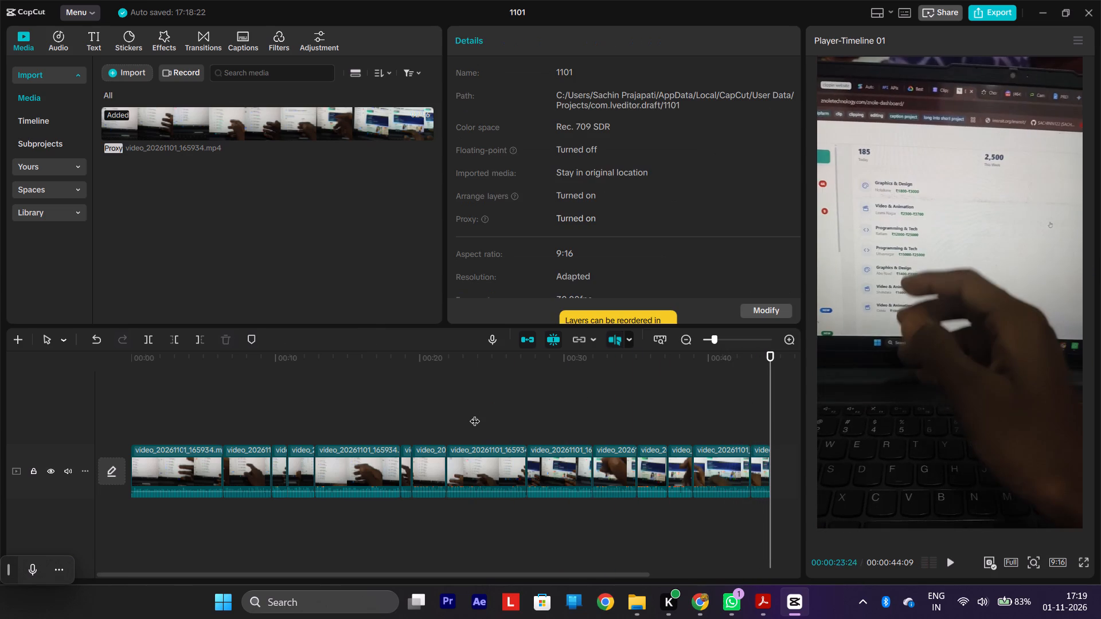
pyautogui.moveTo(193, 525); pyautogui.dragTo(295, 473)
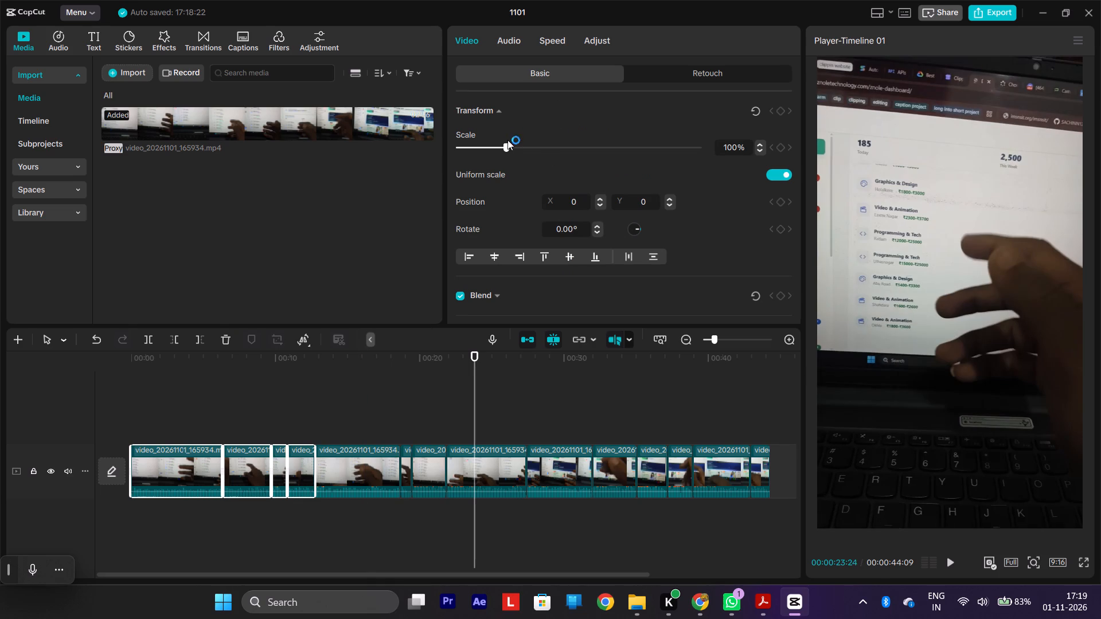
pyautogui.click(504, 42)
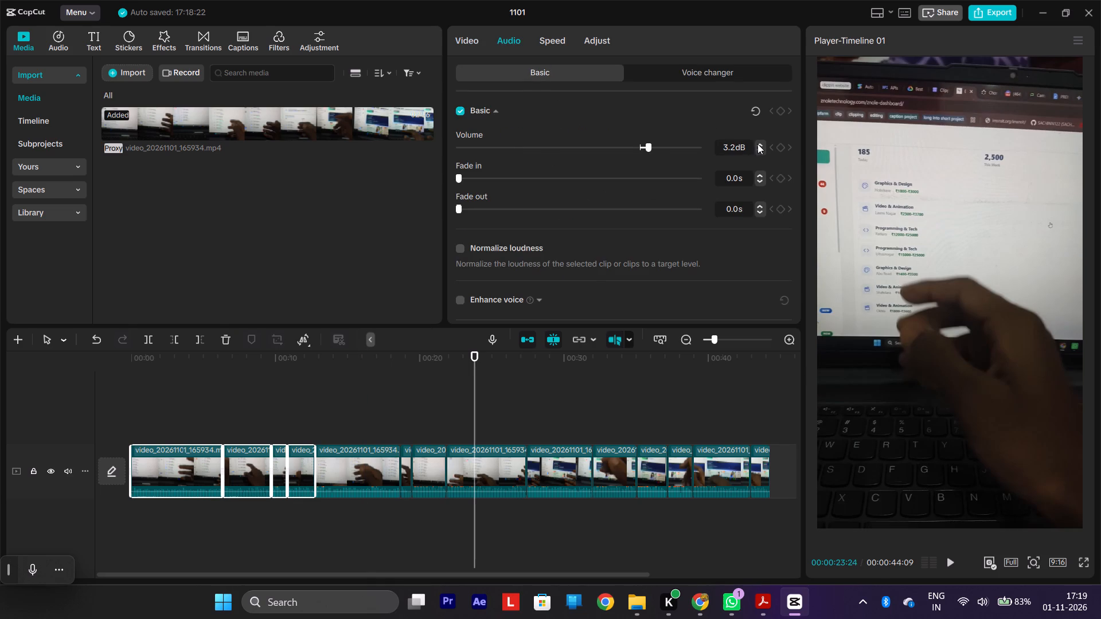
pyautogui.doubleClick(760, 144)
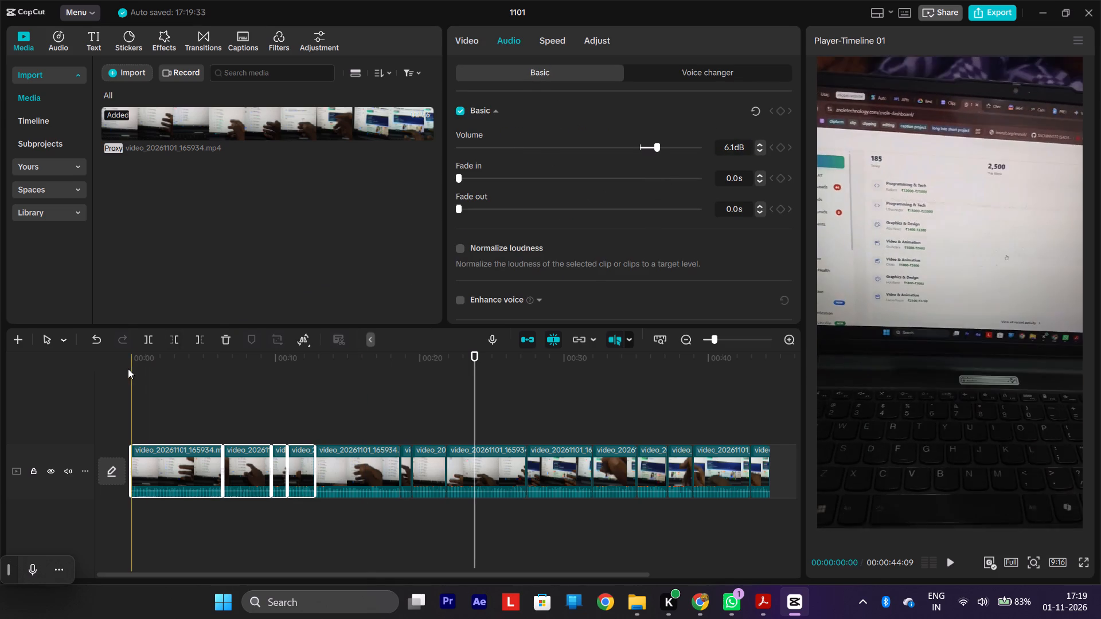
pyautogui.press('space')
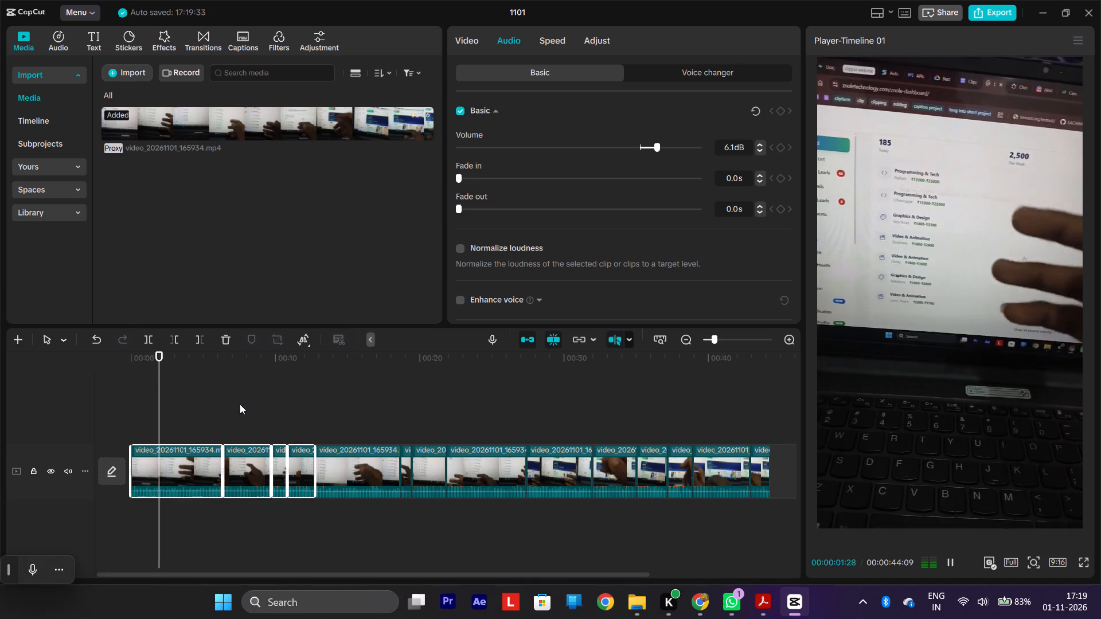
pyautogui.click(233, 415)
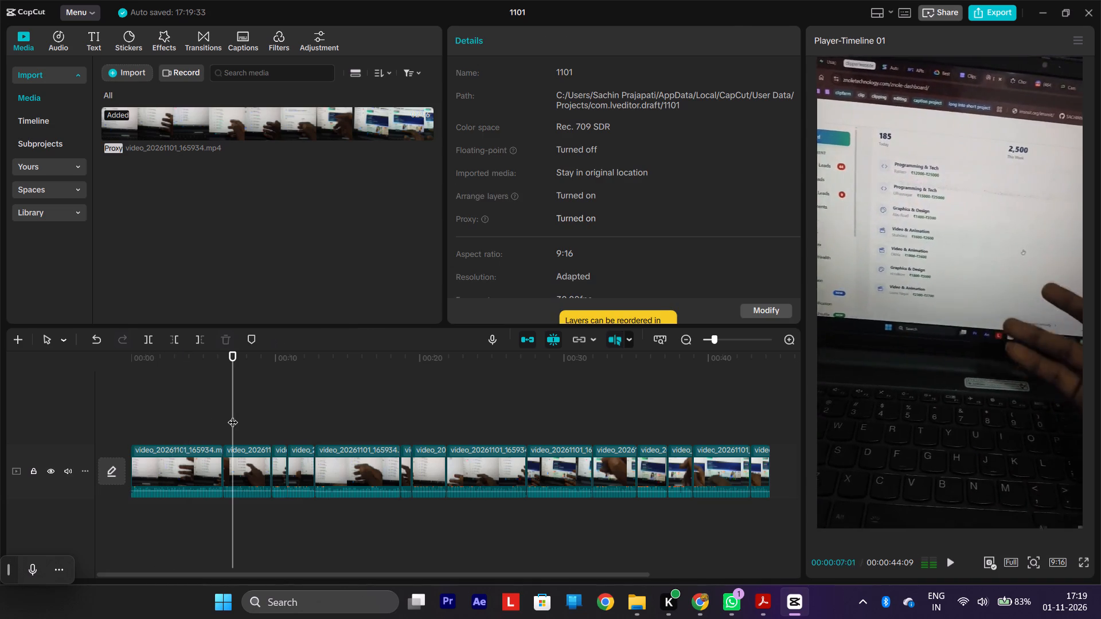
pyautogui.press('space')
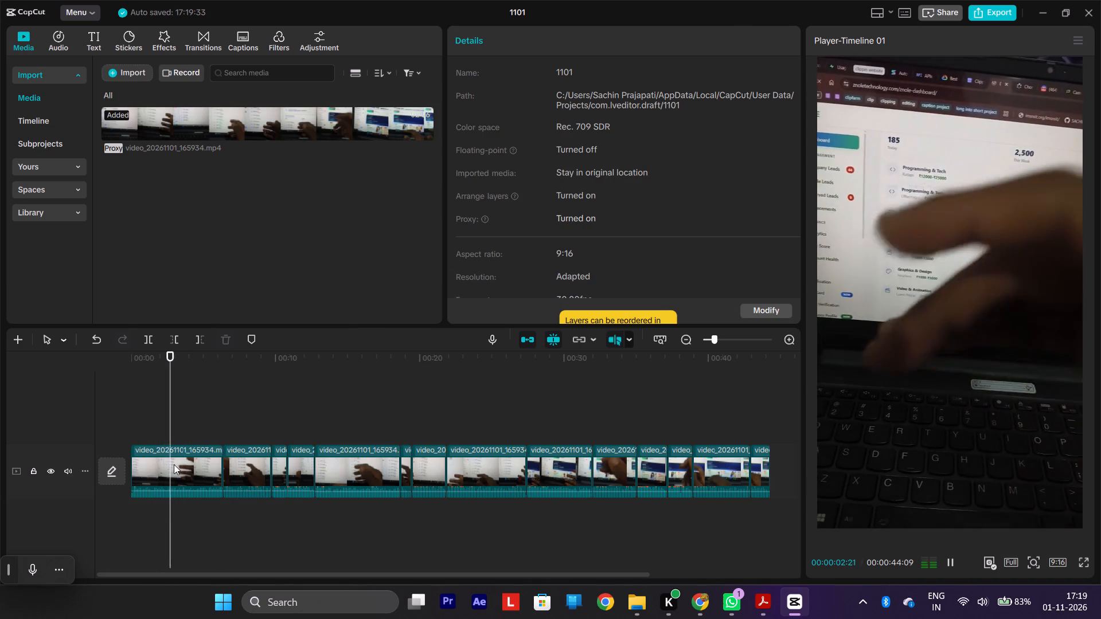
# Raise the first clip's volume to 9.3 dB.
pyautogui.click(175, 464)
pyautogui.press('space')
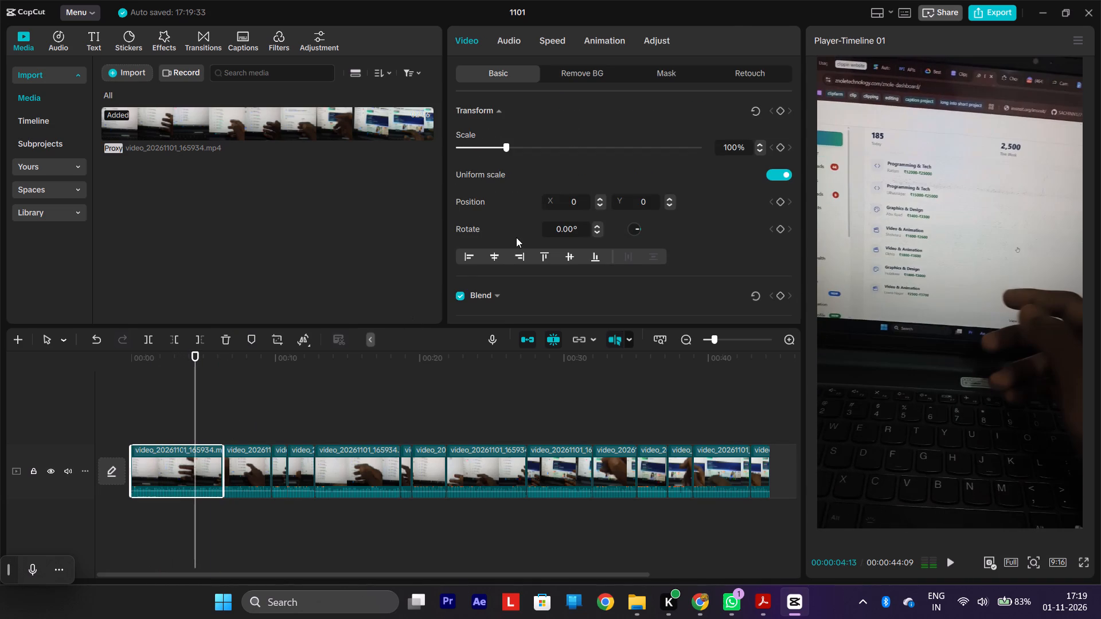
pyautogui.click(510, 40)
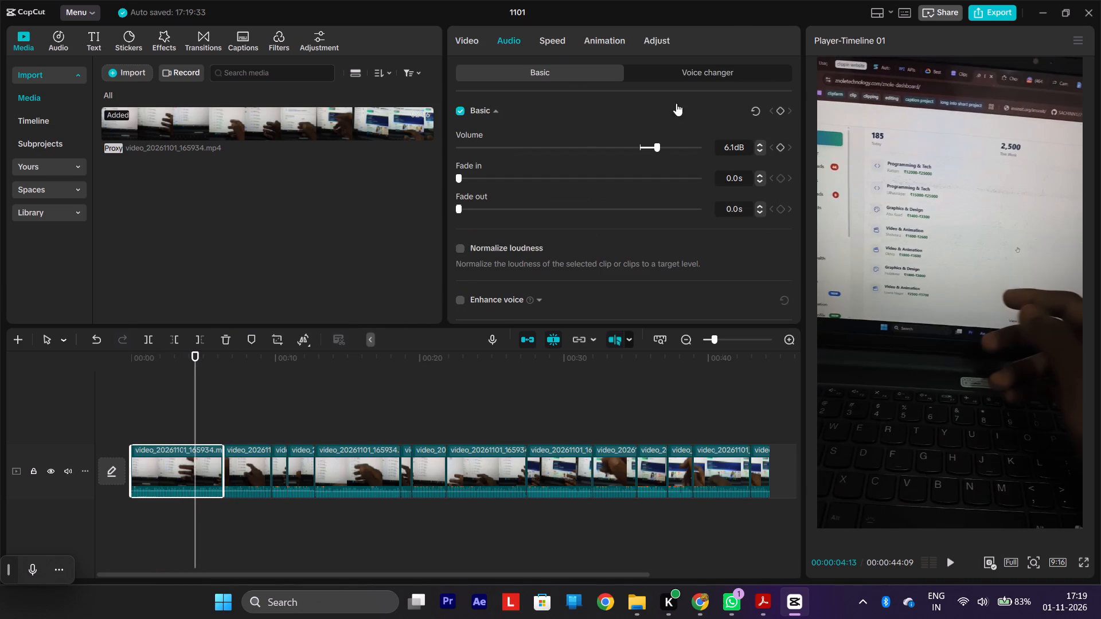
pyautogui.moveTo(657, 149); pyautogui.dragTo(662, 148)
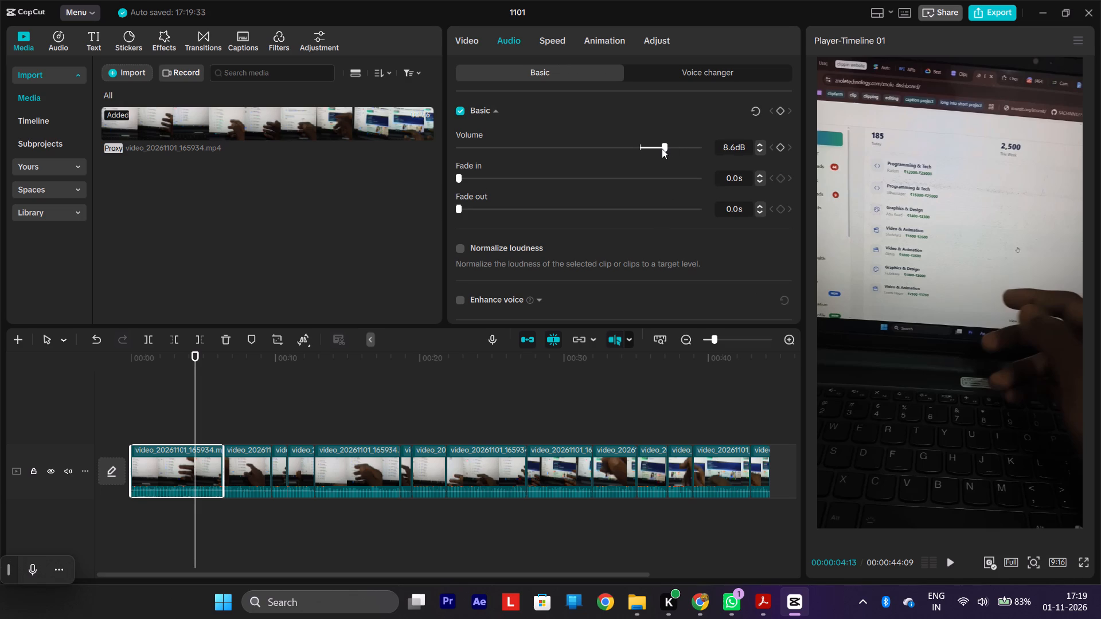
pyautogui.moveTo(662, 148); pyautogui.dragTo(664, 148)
# Play the video while checking the audio level meter, view the text options, and replay the opening.
pyautogui.press('space')
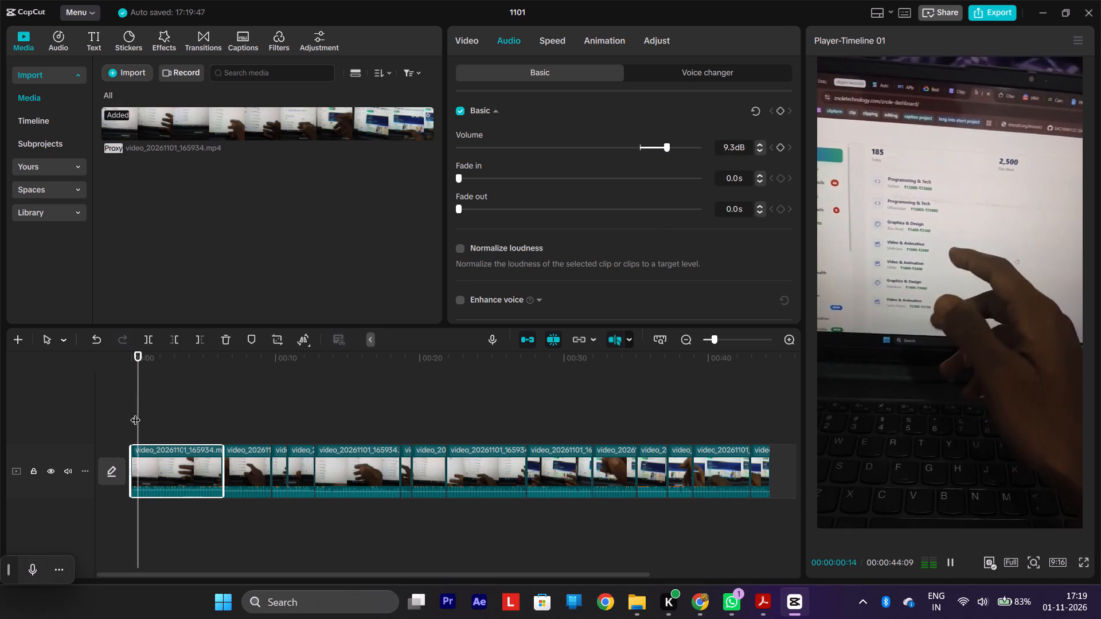
pyautogui.click(931, 570)
pyautogui.click(932, 565)
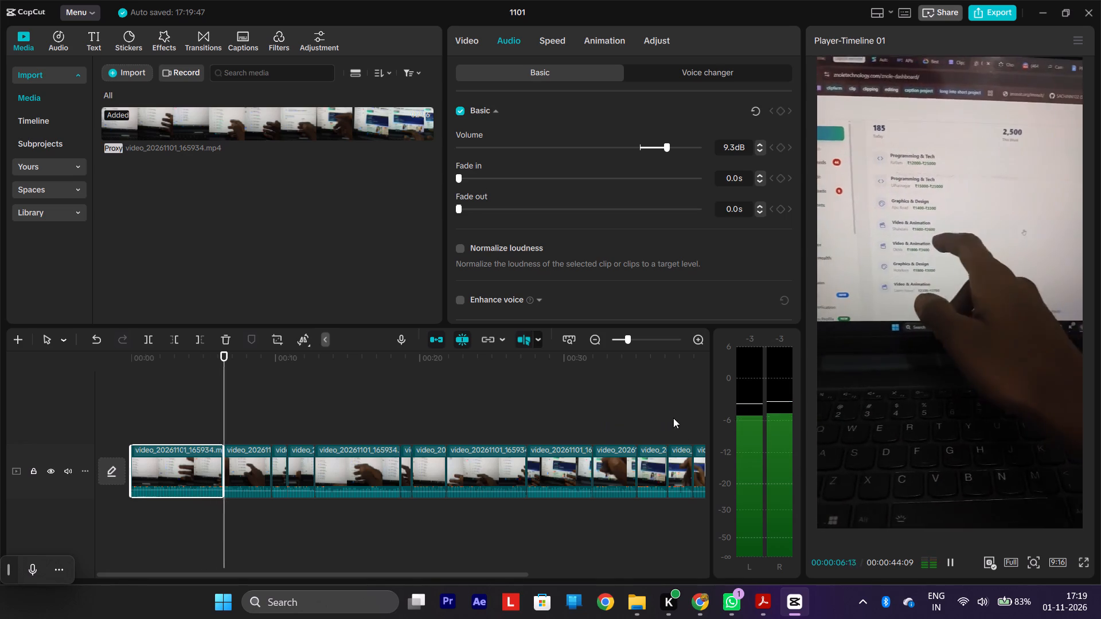
pyautogui.click(926, 564)
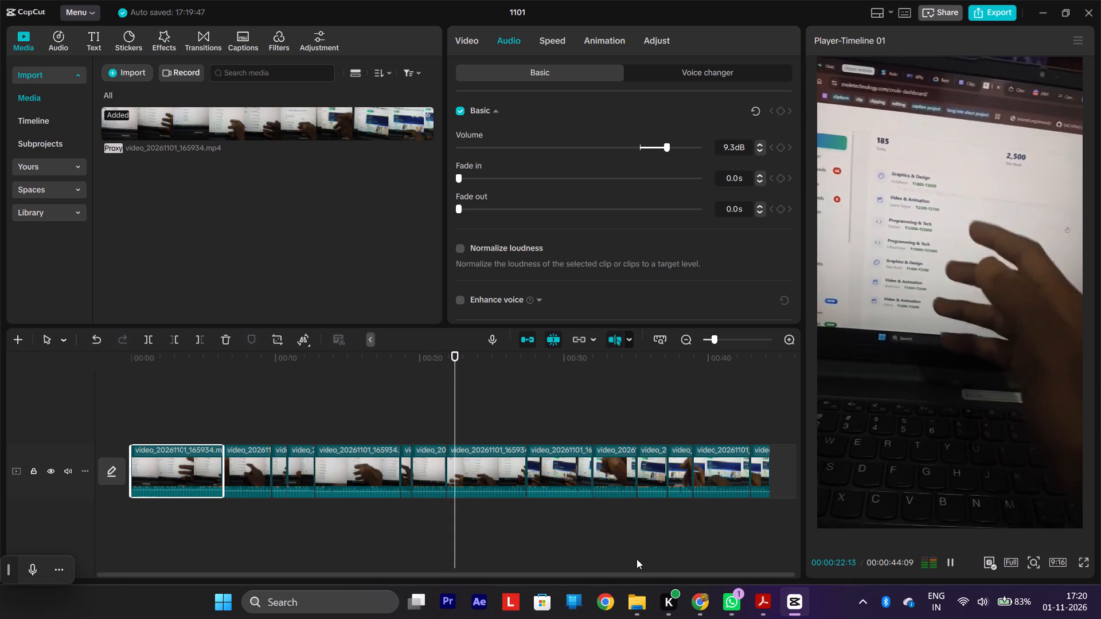
pyautogui.click(95, 44)
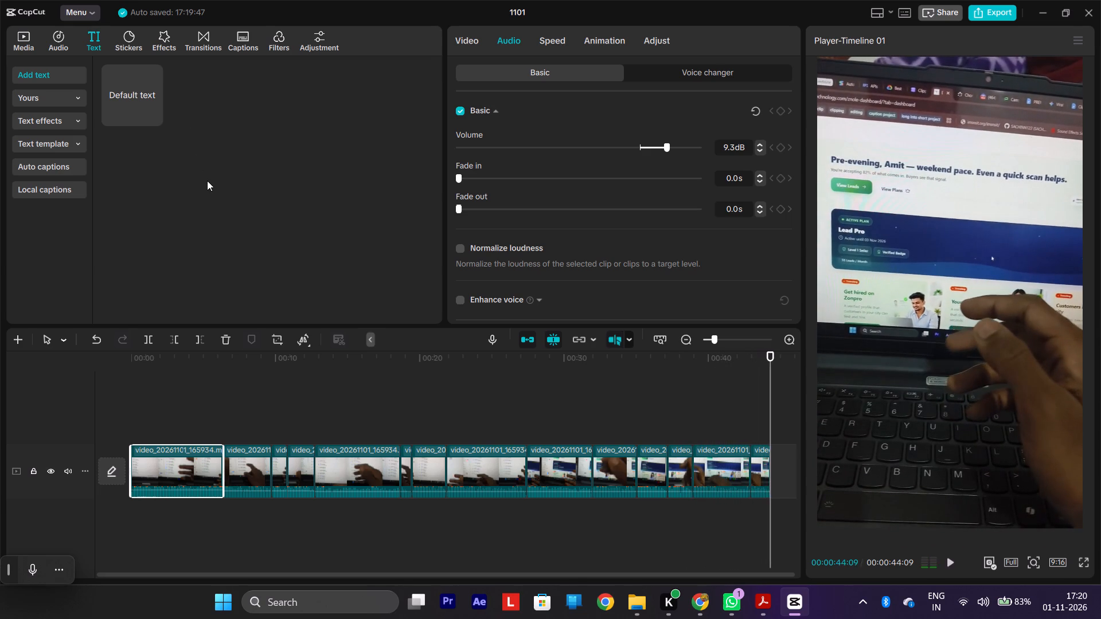
pyautogui.press('space')
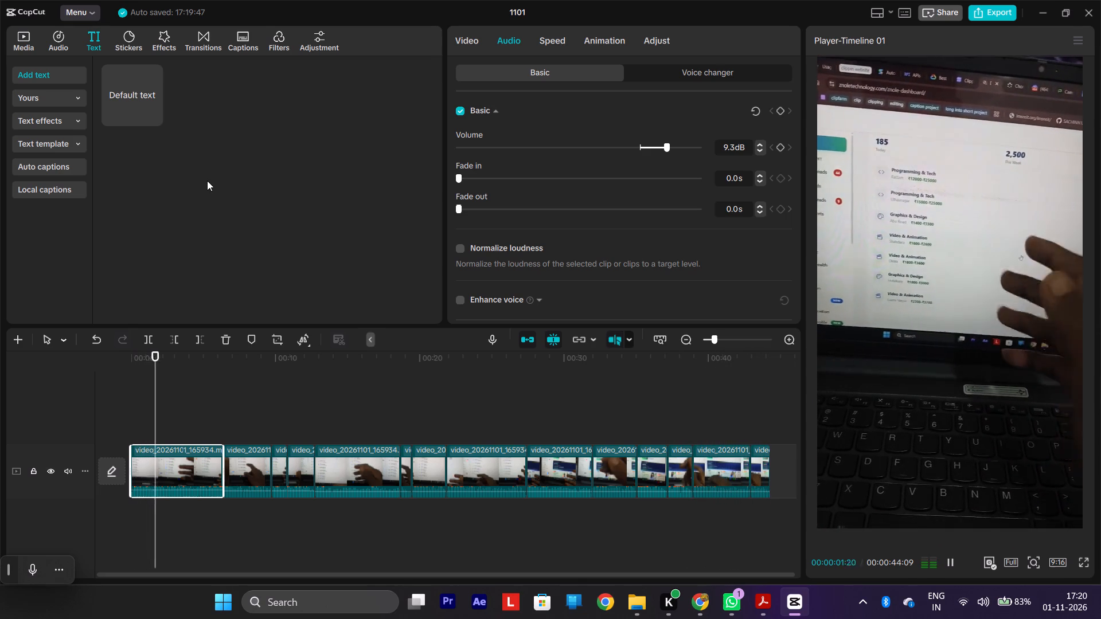
# Set the first clip's volume to 8.0 dB.
pyautogui.scroll(-2, 541, 246)
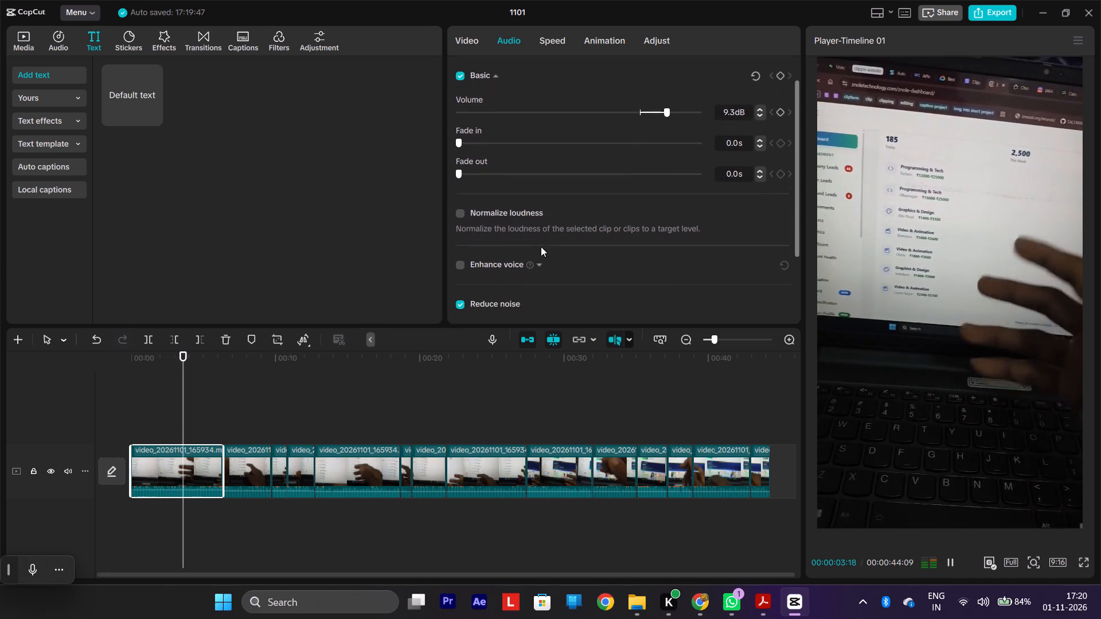
pyautogui.scroll(-2, 541, 246)
pyautogui.moveTo(665, 88); pyautogui.dragTo(660, 92)
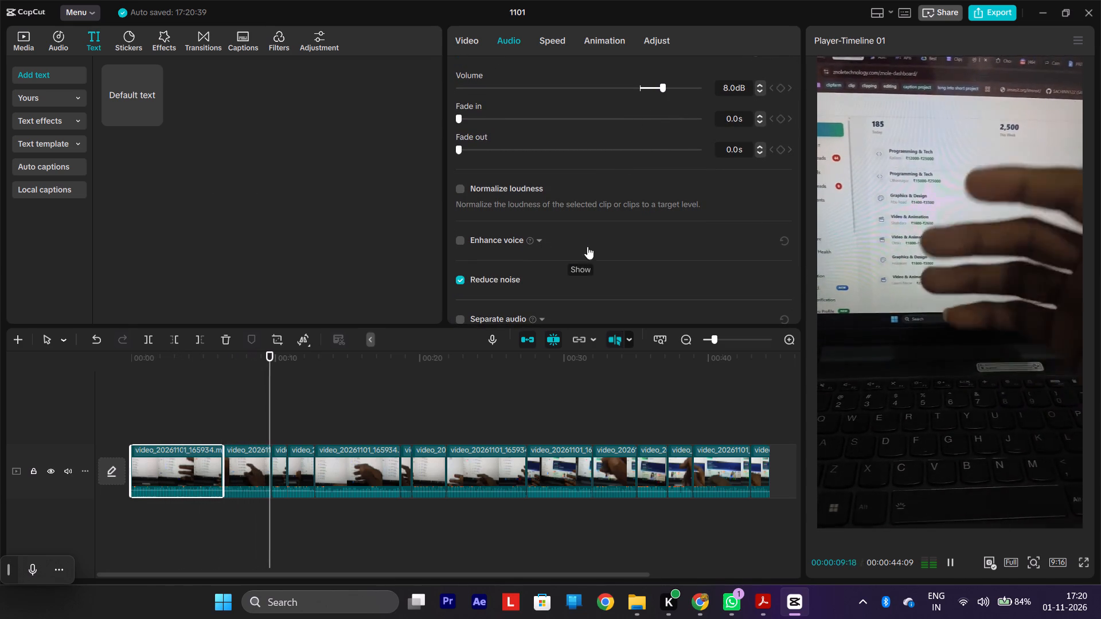
# Export only the audio of the timeline, without the video, as an MP3 named promo.
pyautogui.click(1008, 14)
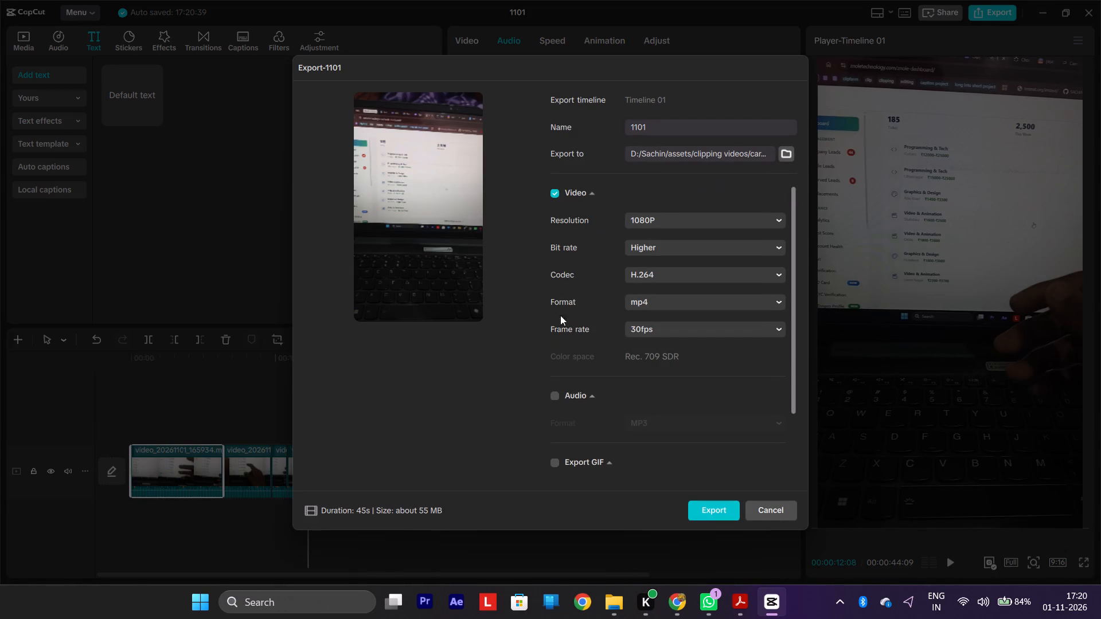
pyautogui.click(555, 397)
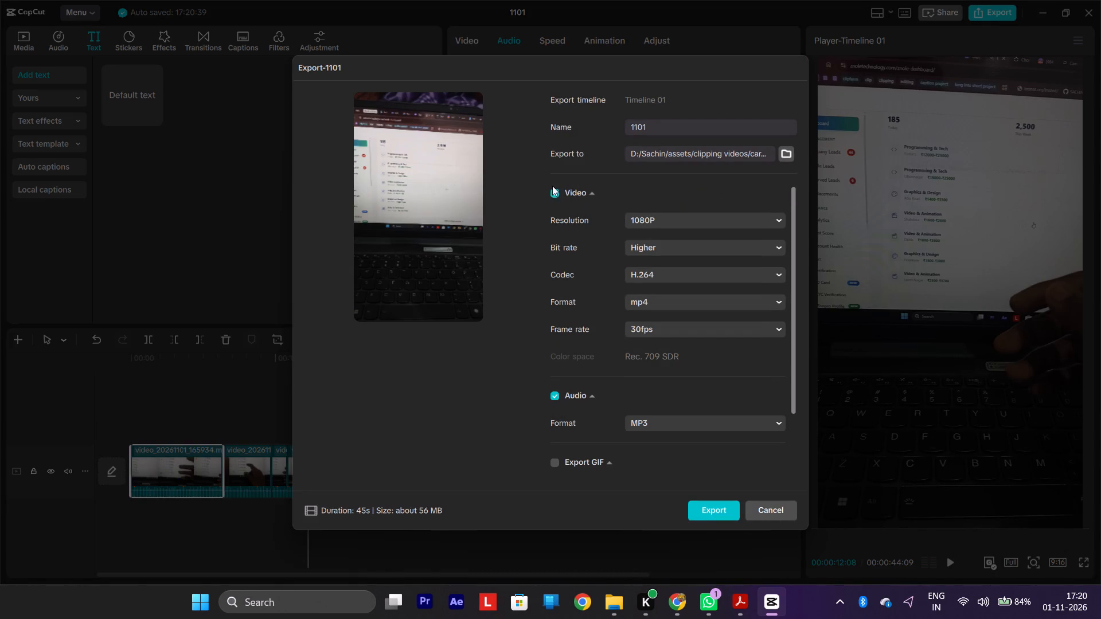
pyautogui.click(554, 194)
pyautogui.tripleClick(670, 126)
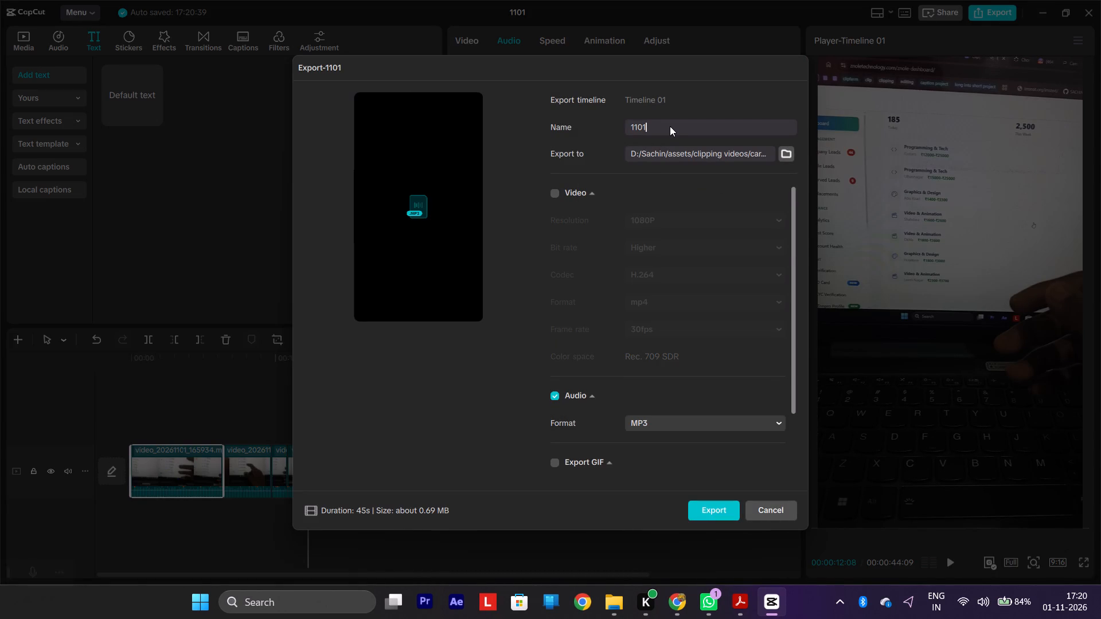
pyautogui.write('promo')
pyautogui.press('Return')
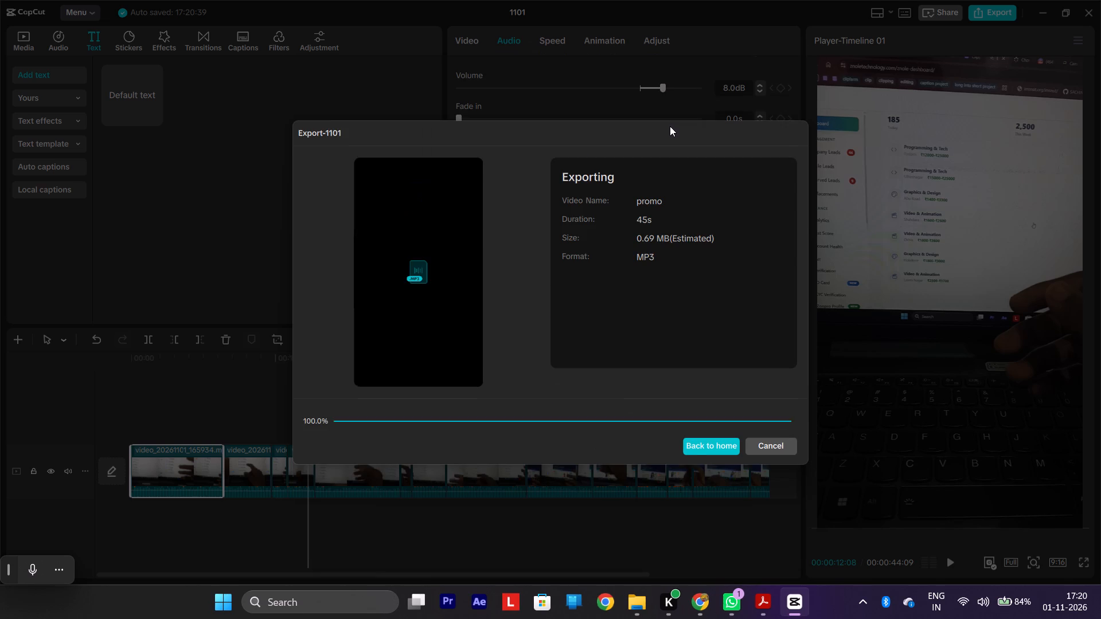
pyautogui.press('Escape')
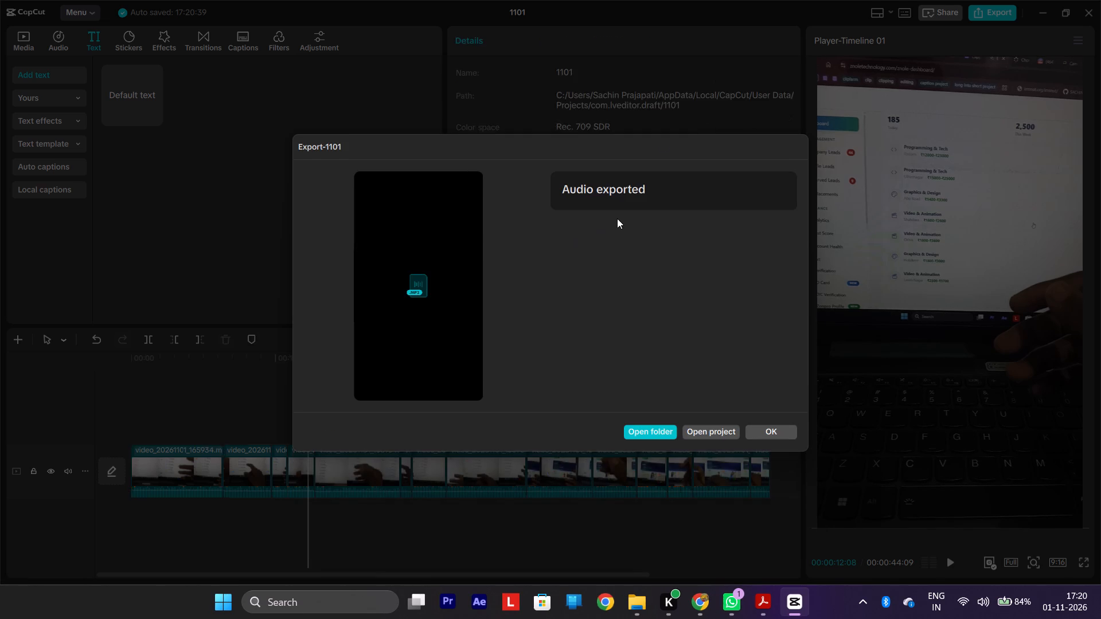
pyautogui.press('space')
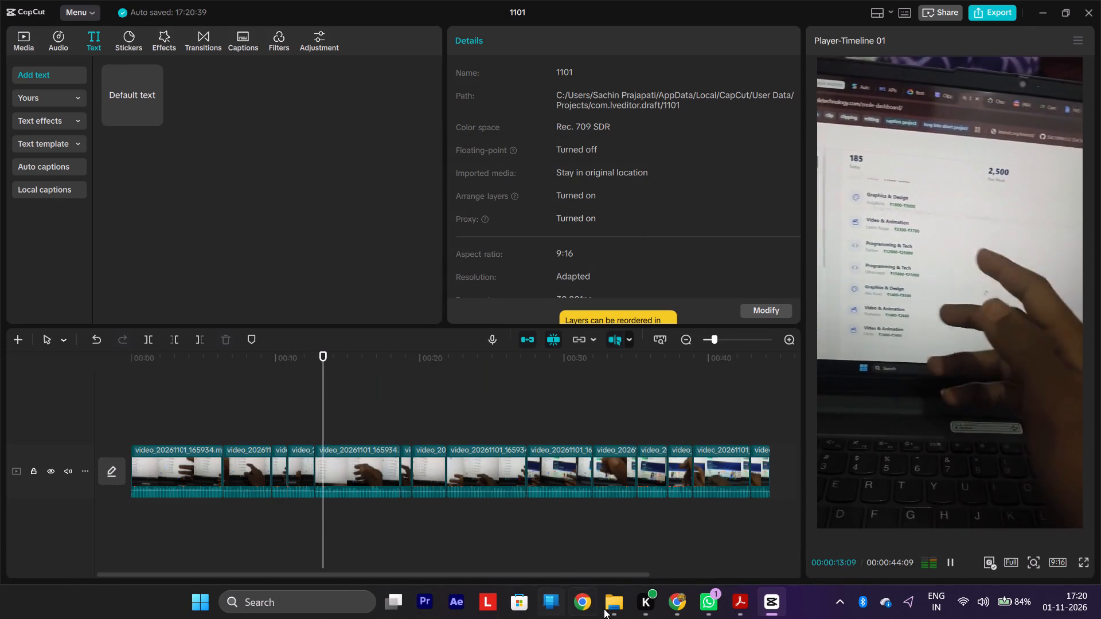
# Switch to Chrome, search for adobe podcast in a new tab and open the Enhance Speech v2 page.
pyautogui.click(611, 608)
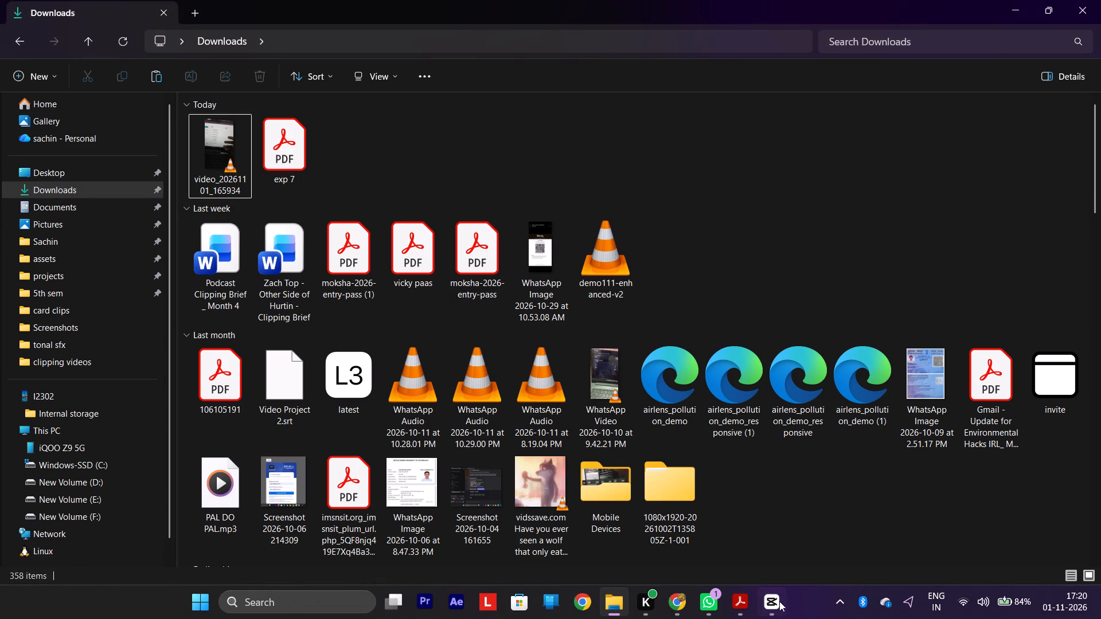
pyautogui.click(669, 609)
pyautogui.hotkey('ctrl', 't')
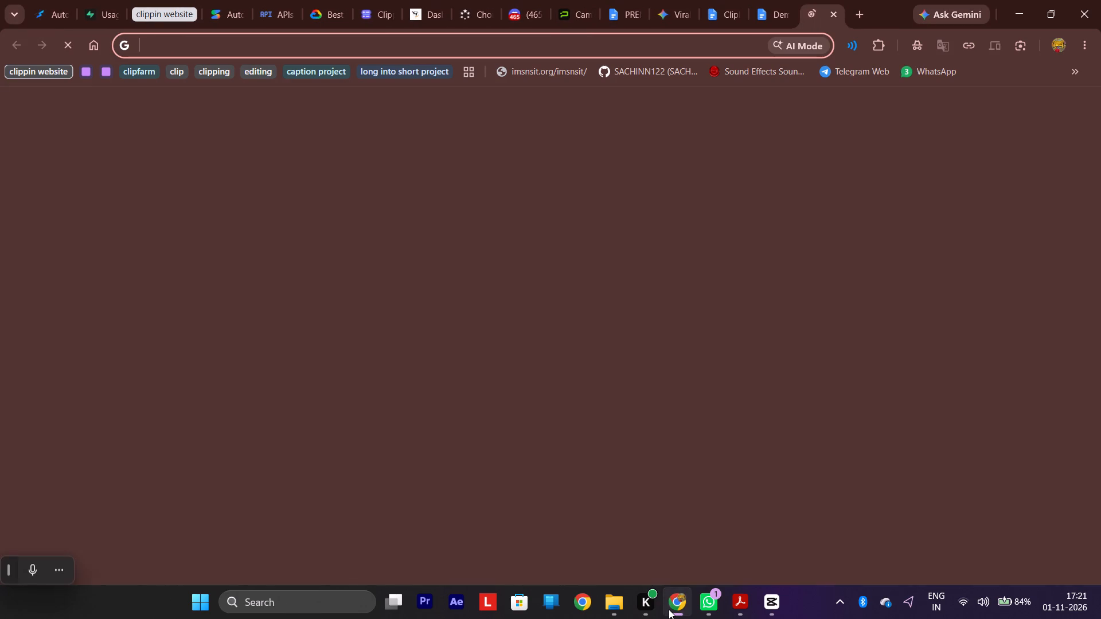
pyautogui.write('ad')
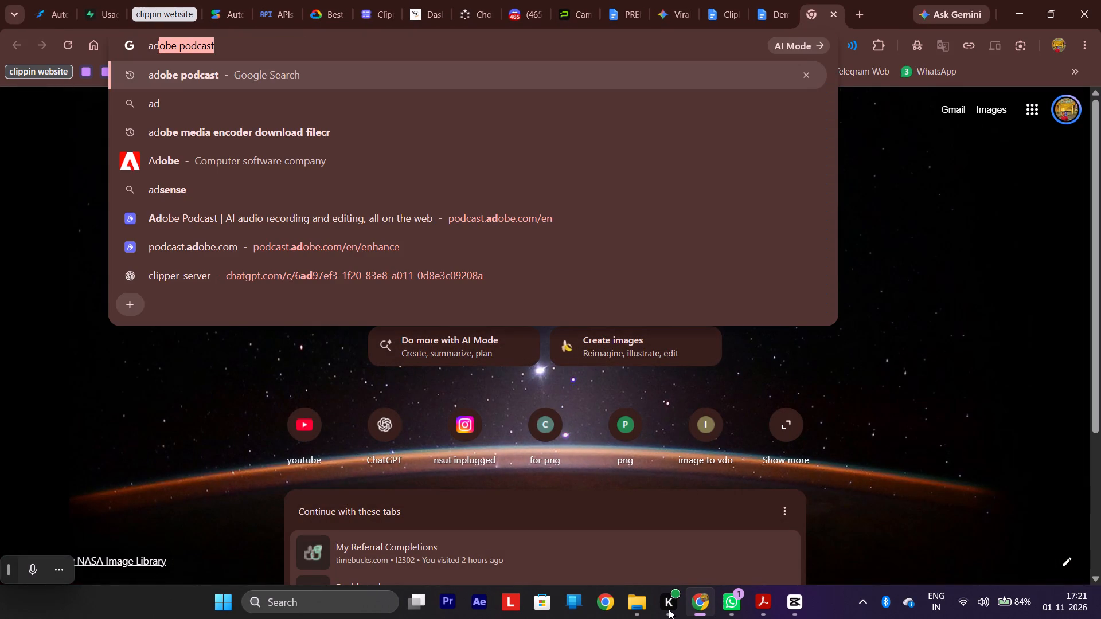
pyautogui.press('Return')
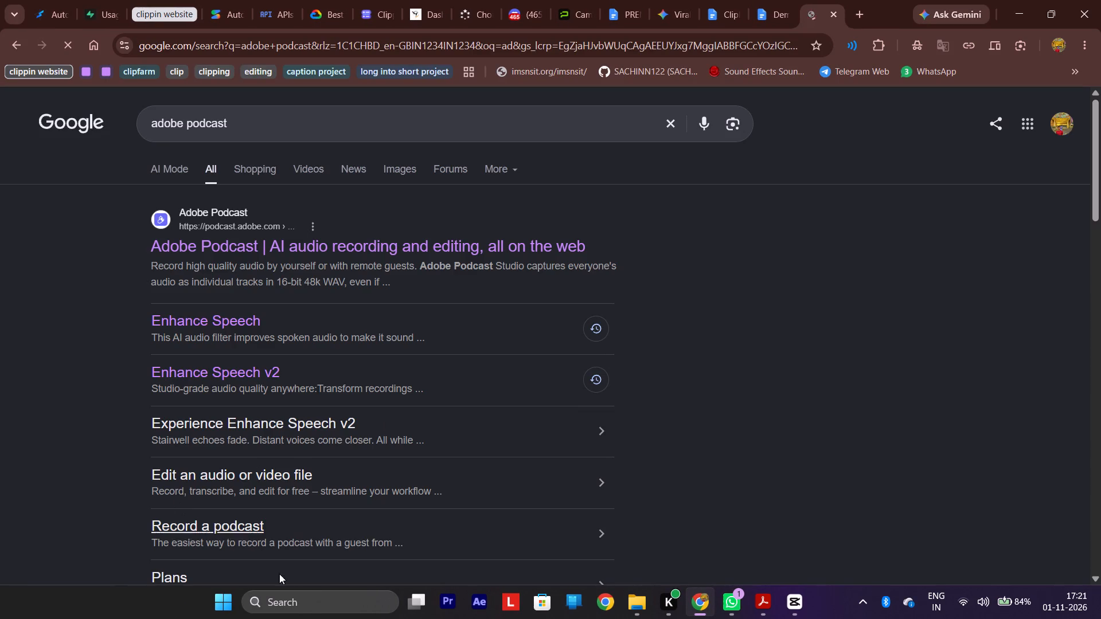
pyautogui.click(264, 379)
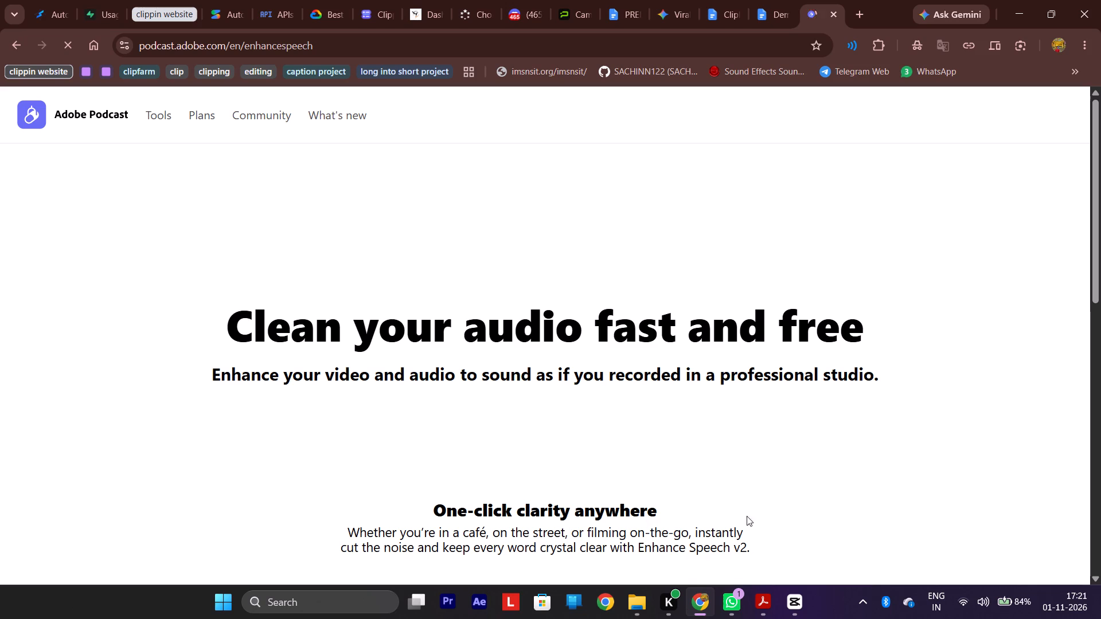
pyautogui.scroll(-6, 647, 334)
pyautogui.scroll(13, 647, 334)
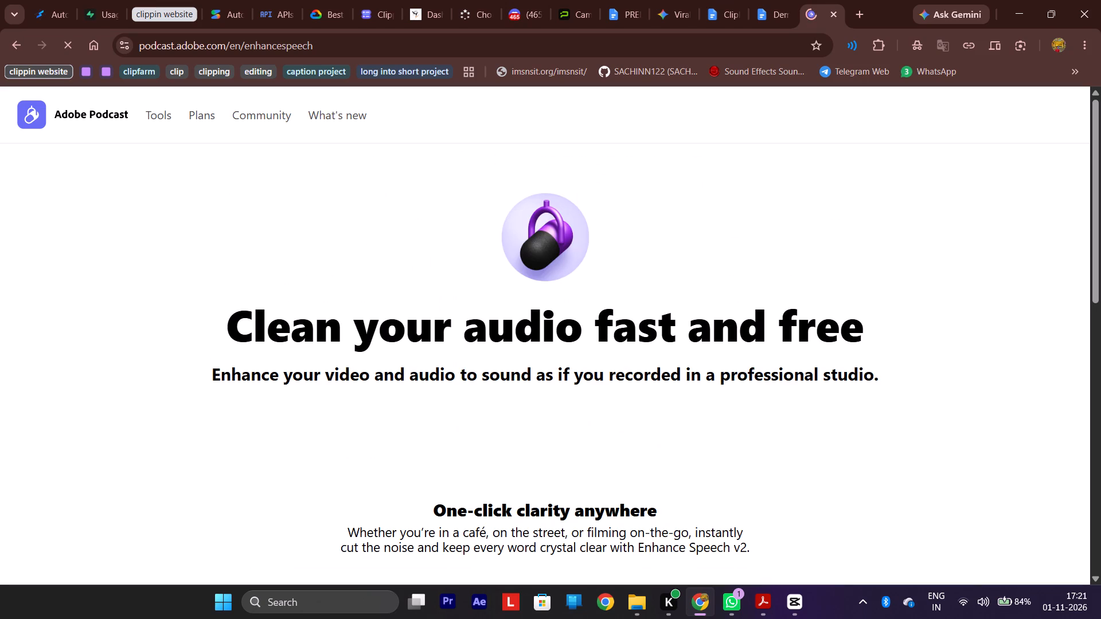
# Go to the main Adobe Podcast page from the search results and try to start Enhance Speech.
pyautogui.hscroll(6, 490, 334)
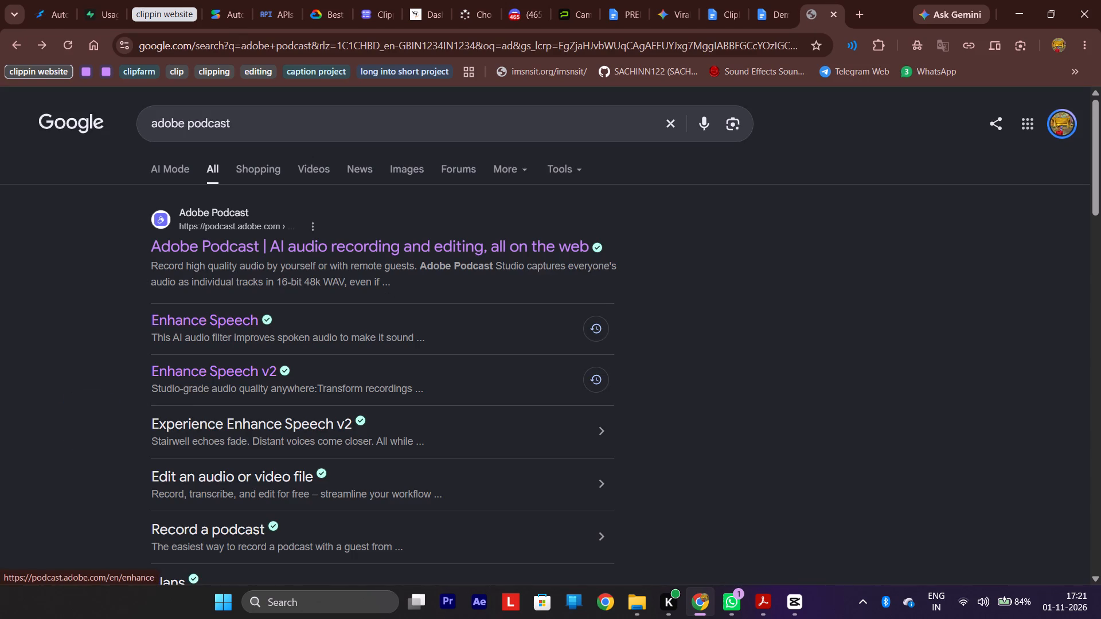
pyautogui.click(341, 251)
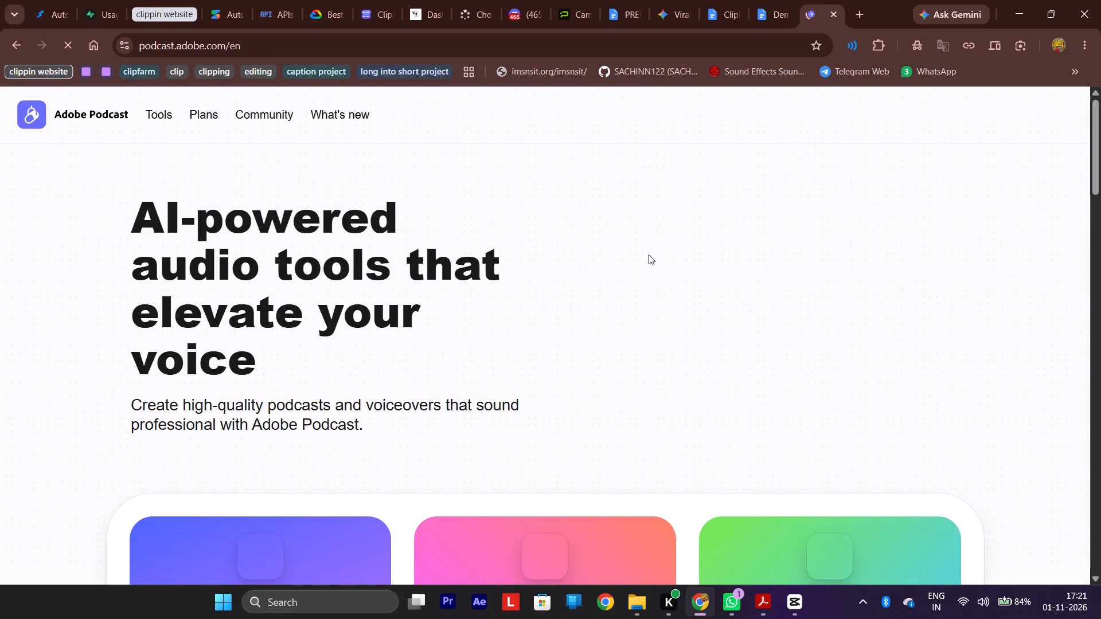
pyautogui.scroll(-5, 477, 296)
pyautogui.scroll(4, 477, 296)
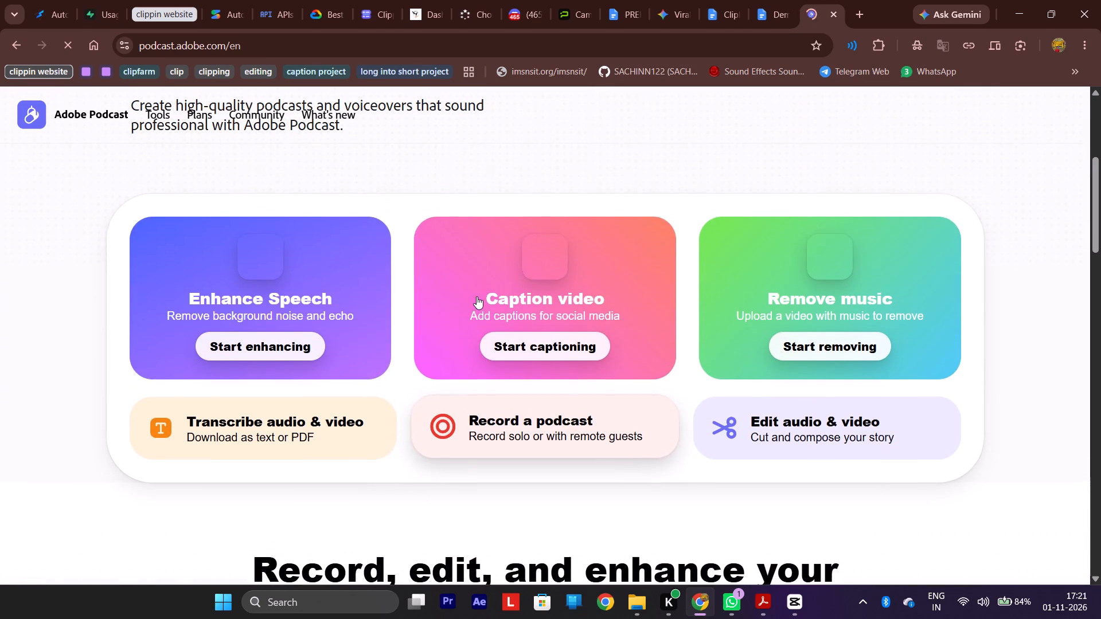
pyautogui.click(282, 339)
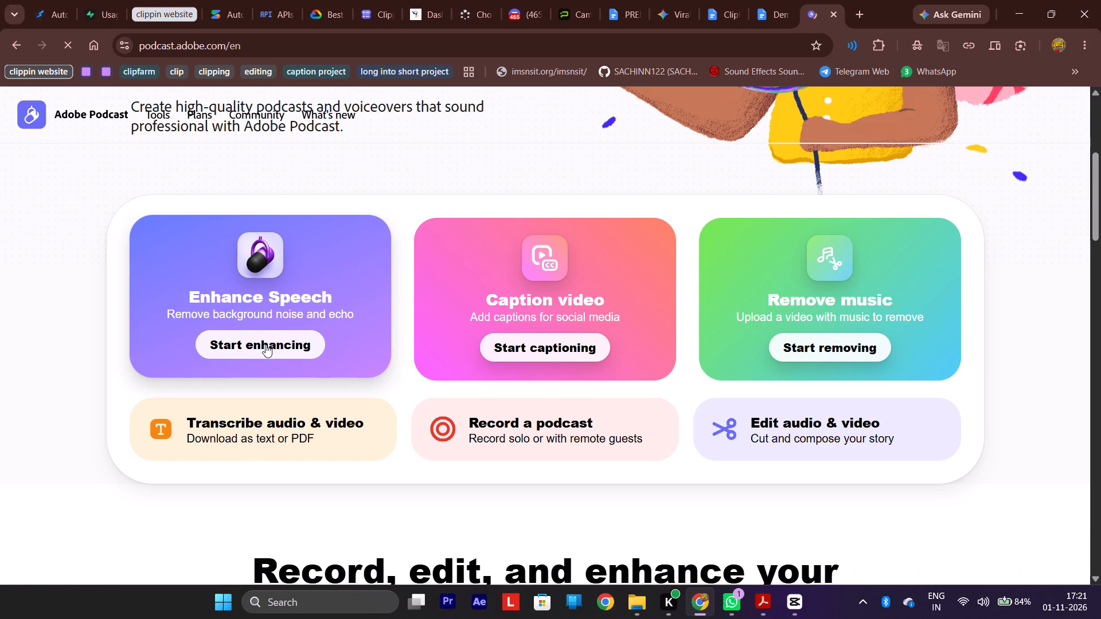
pyautogui.doubleClick(266, 344)
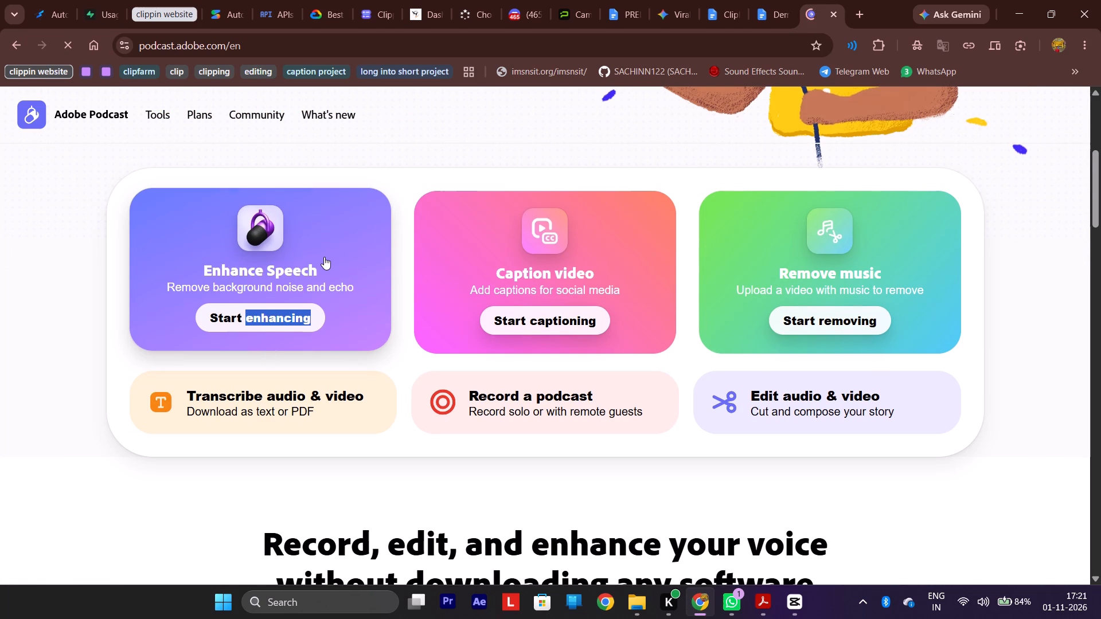
pyautogui.doubleClick(324, 257)
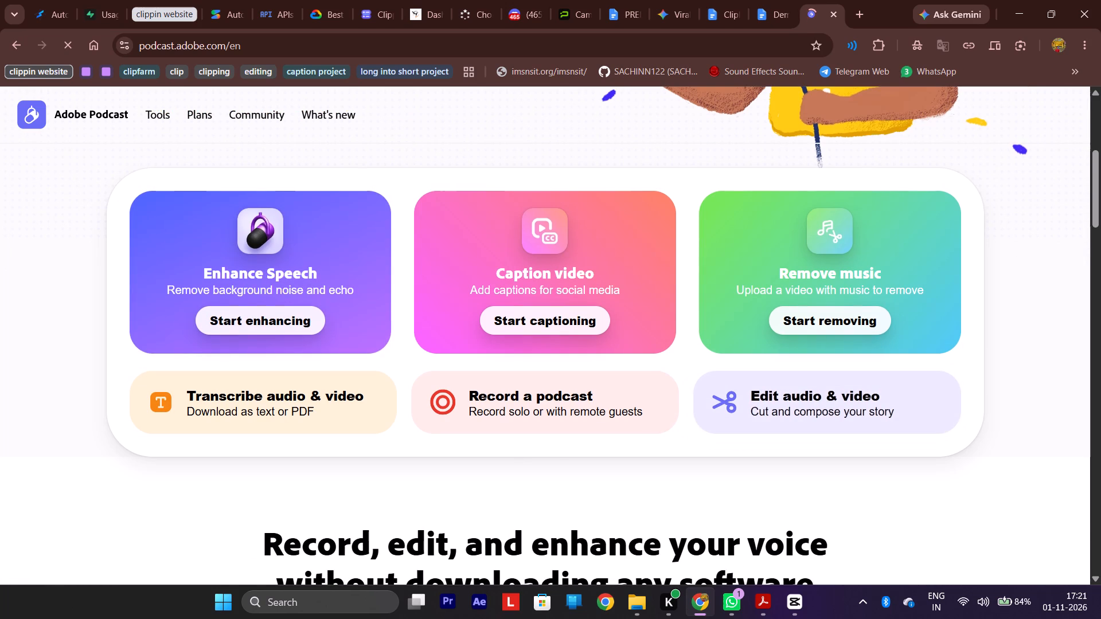
# Switch back to CapCut, add a default text at the start of the timeline and extend it to about 37 seconds.
pyautogui.click(786, 605)
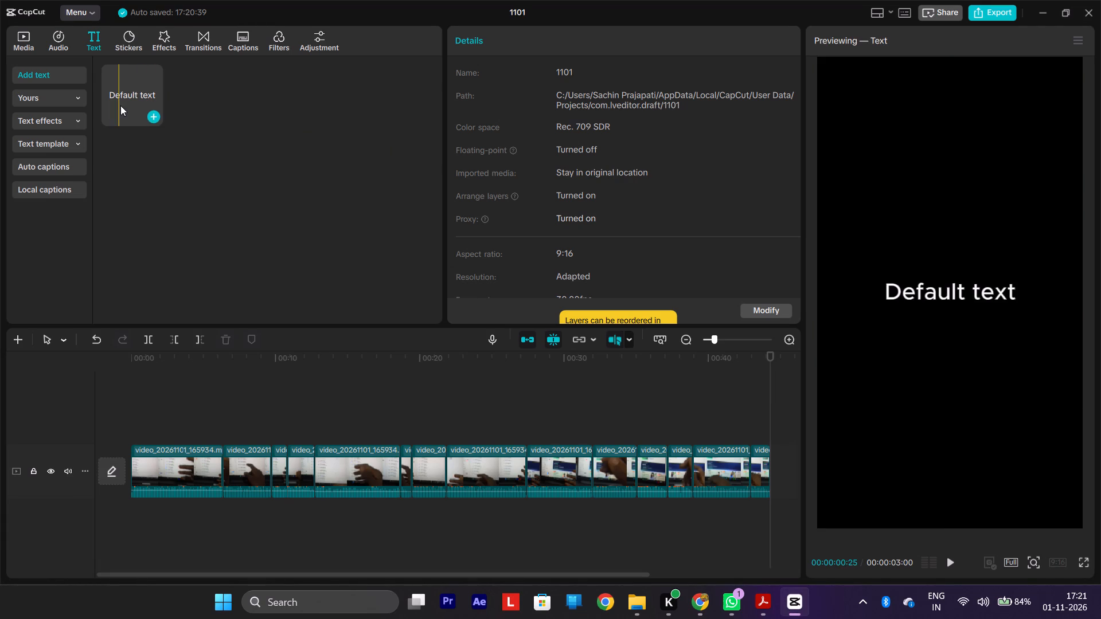
pyautogui.moveTo(120, 105); pyautogui.dragTo(133, 426)
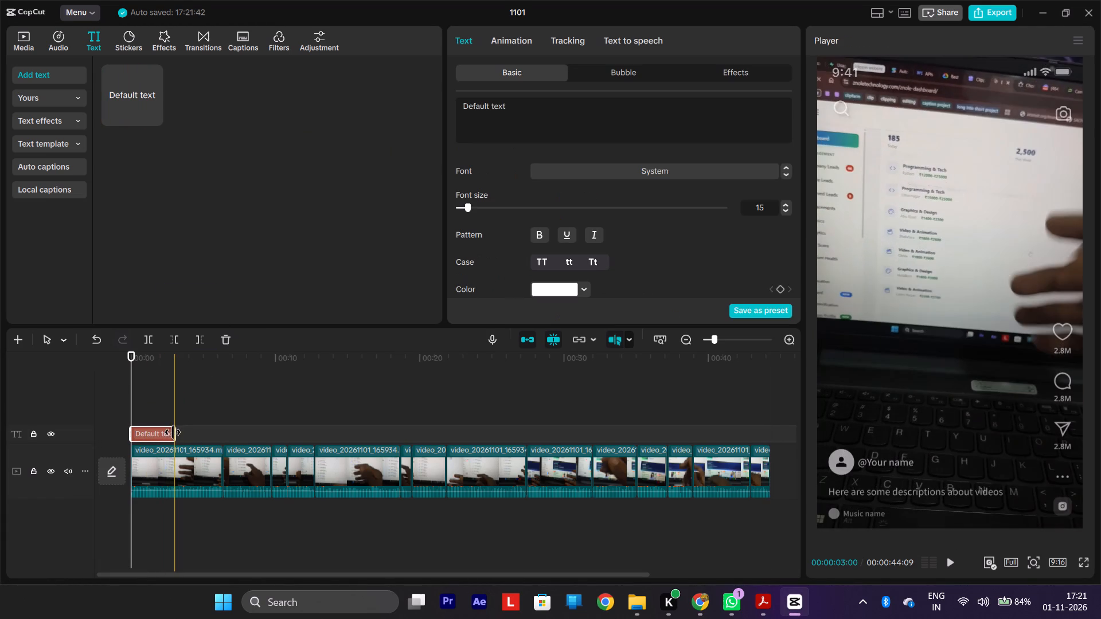
pyautogui.moveTo(175, 432); pyautogui.dragTo(555, 435)
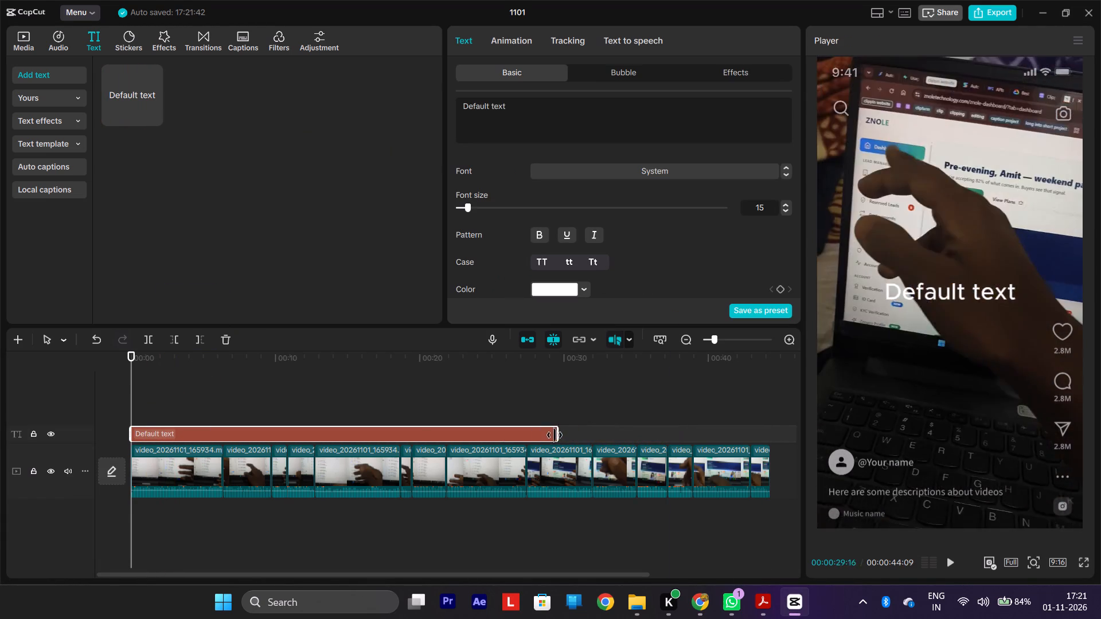
pyautogui.moveTo(555, 435); pyautogui.dragTo(634, 426)
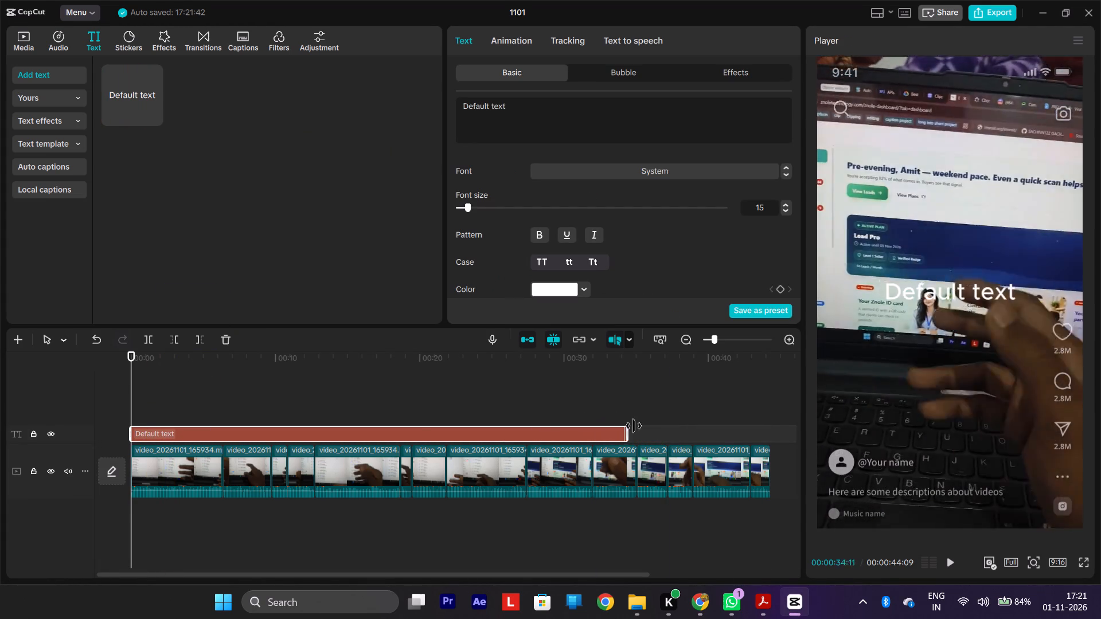
pyautogui.moveTo(634, 426); pyautogui.dragTo(667, 429)
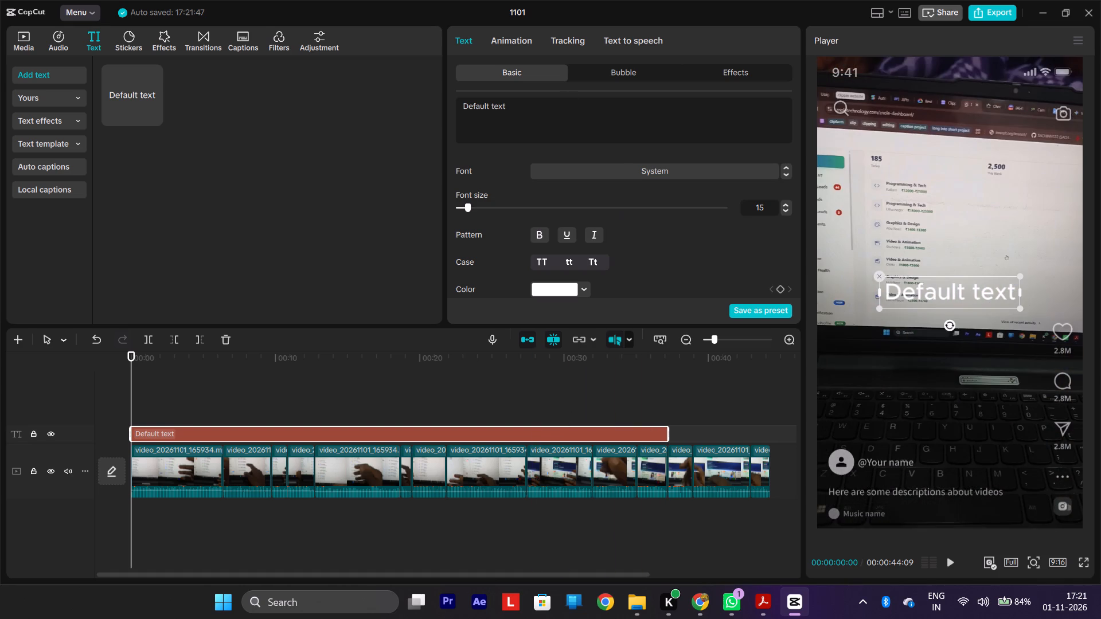
# Replace the default text's wording with "Best website for editors".
pyautogui.tripleClick(562, 116)
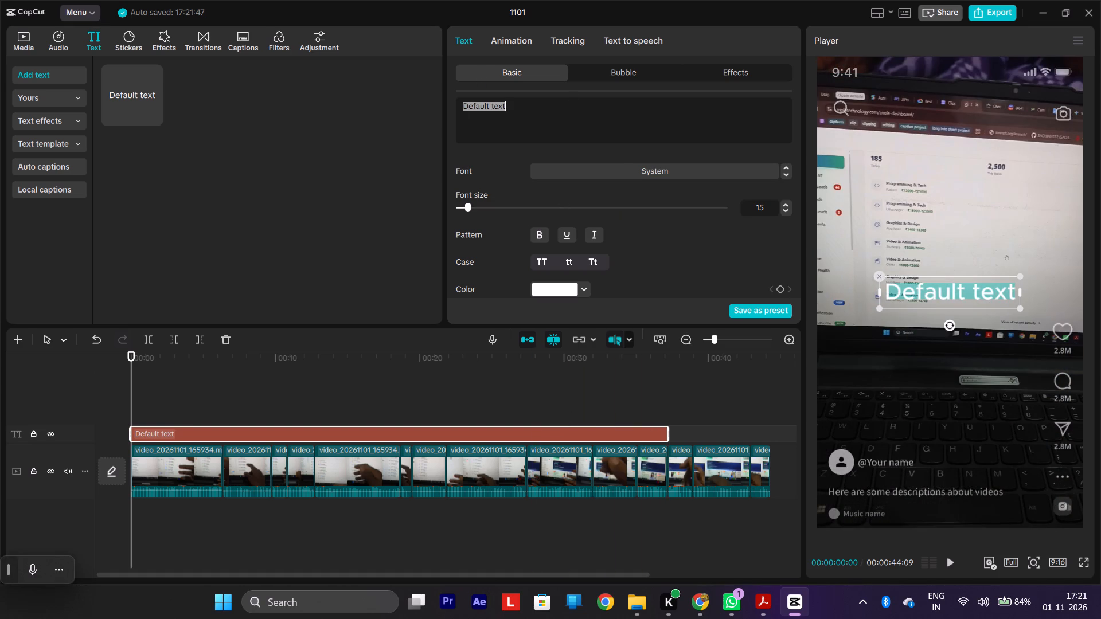
pyautogui.write('this websire')
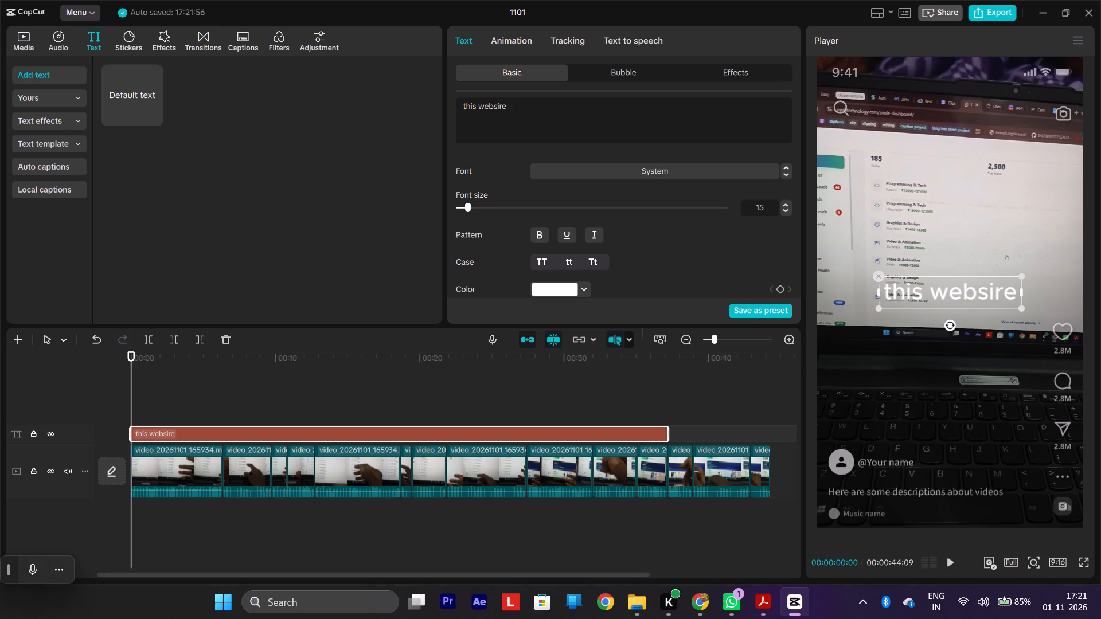
pyautogui.press('BackSpace')
pyautogui.press('BackSpace')
pyautogui.press('BackSpace')
pyautogui.press('BackSpace')
pyautogui.press('BackSpace')
pyautogui.press('BackSpace')
pyautogui.press('BackSpace')
pyautogui.press('BackSpace')
pyautogui.press('BackSpace')
pyautogui.press('BackSpace')
pyautogui.press('BackSpace')
pyautogui.press('BackSpace')
pyautogui.press('BackSpace')
pyautogui.press('BackSpace')
pyautogui.press('BackSpace')
pyautogui.press('BackSpace')
pyautogui.press('BackSpace')
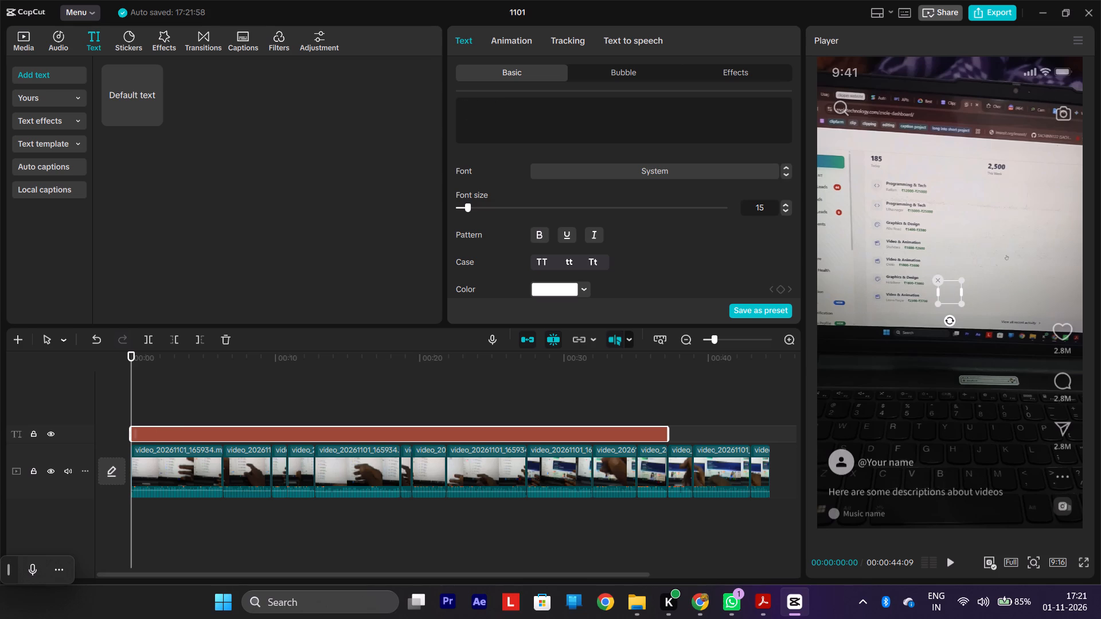
pyautogui.write('Beat')
pyautogui.press('space')
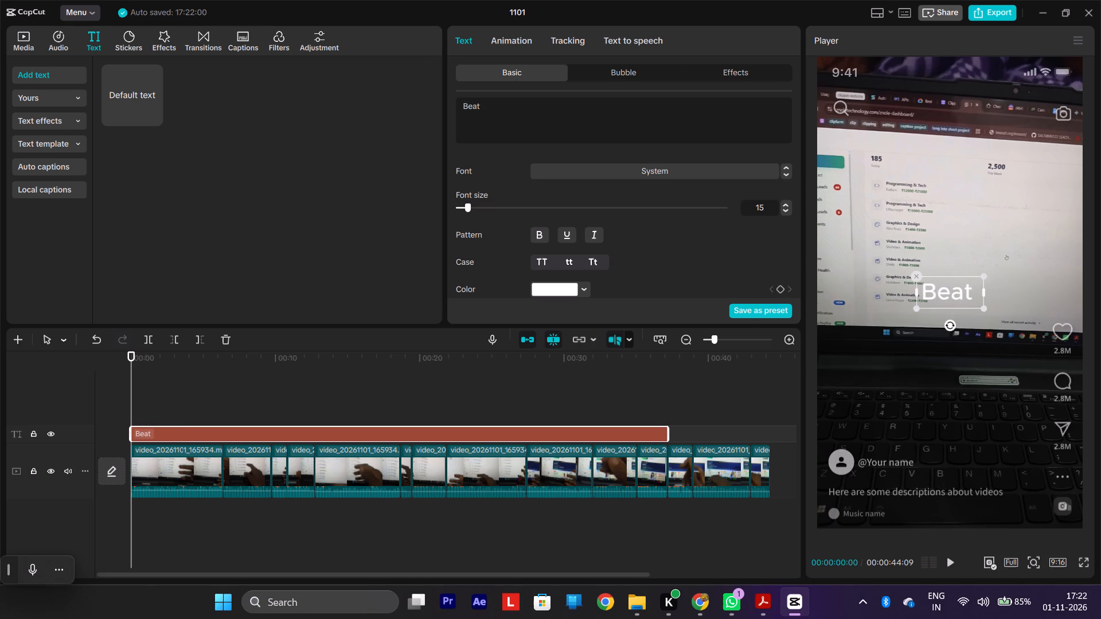
pyautogui.press('BackSpace')
pyautogui.press('BackSpace')
pyautogui.press('BackSpace')
pyautogui.write('st webit')
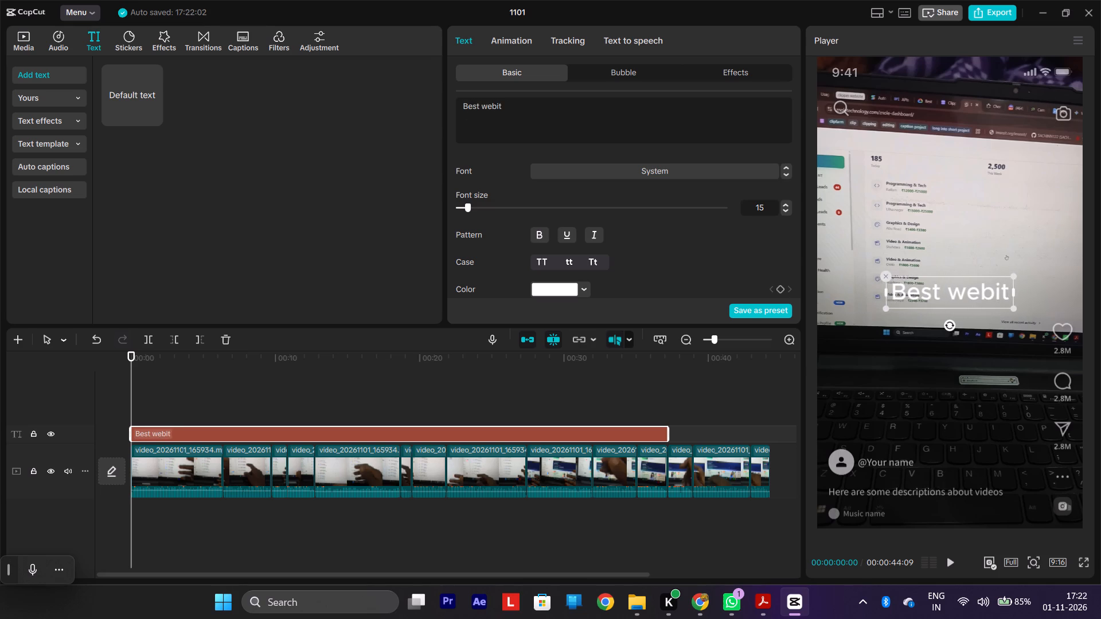
pyautogui.press('BackSpace')
pyautogui.press('BackSpace')
pyautogui.write('site for vud')
pyautogui.press('BackSpace')
pyautogui.press('BackSpace')
pyautogui.press('BackSpace')
pyautogui.write('vudeo')
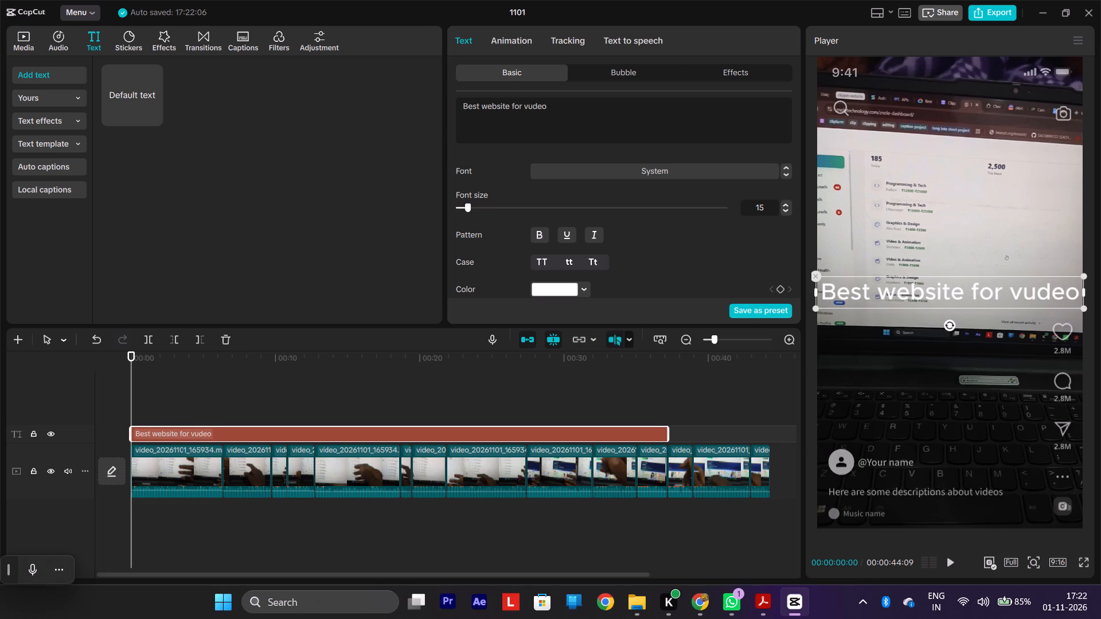
pyautogui.press('BackSpace')
pyautogui.press('BackSpace')
pyautogui.press('BackSpace')
pyautogui.press('BackSpace')
pyautogui.press('BackSpace')
pyautogui.write('edutor')
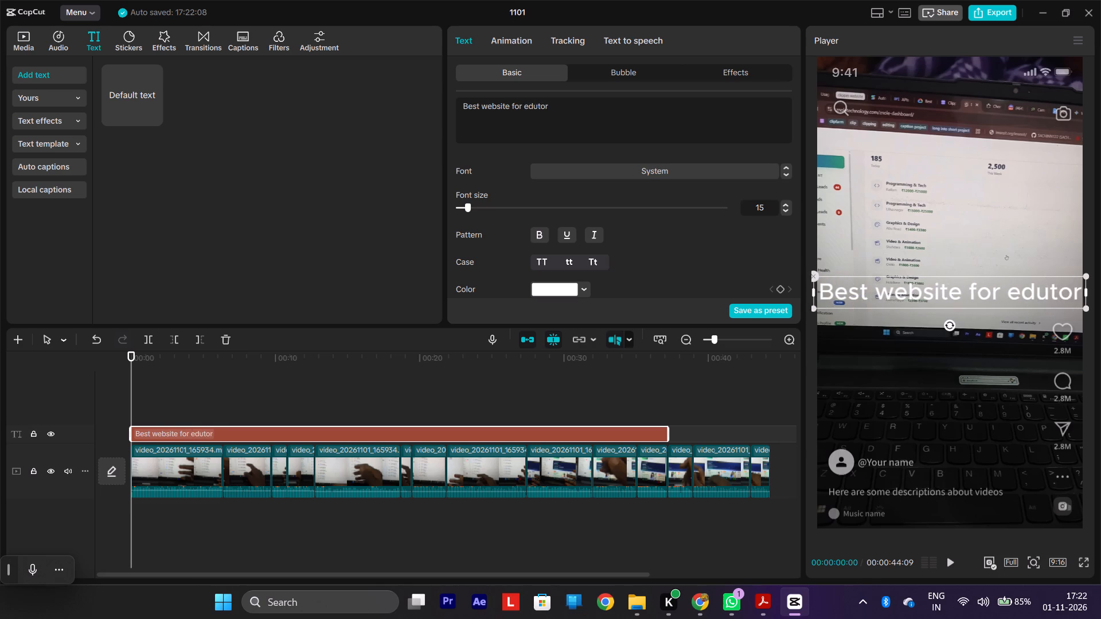
pyautogui.press('BackSpace')
pyautogui.press('BackSpace')
pyautogui.press('BackSpace')
pyautogui.press('BackSpace')
pyautogui.write('itor')
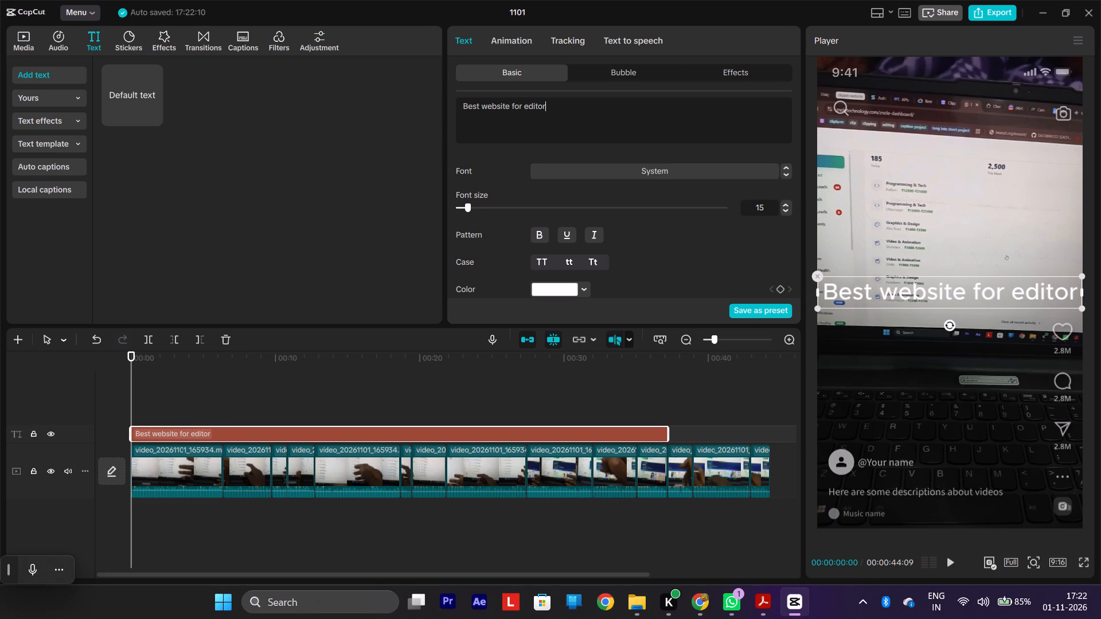
pyautogui.scroll(-1, 576, 243)
pyautogui.press('a')
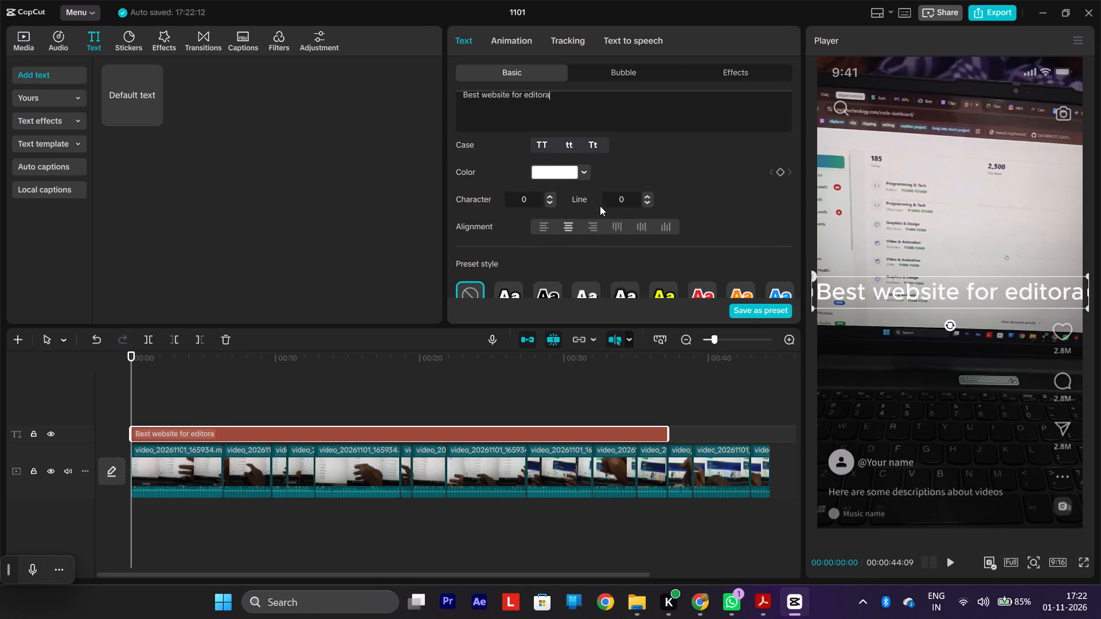
pyautogui.press('BackSpace')
pyautogui.press('s')
# Apply the yellow preset style with a black outline to the "Best website for editors" text.
pyautogui.scroll(-1, 565, 262)
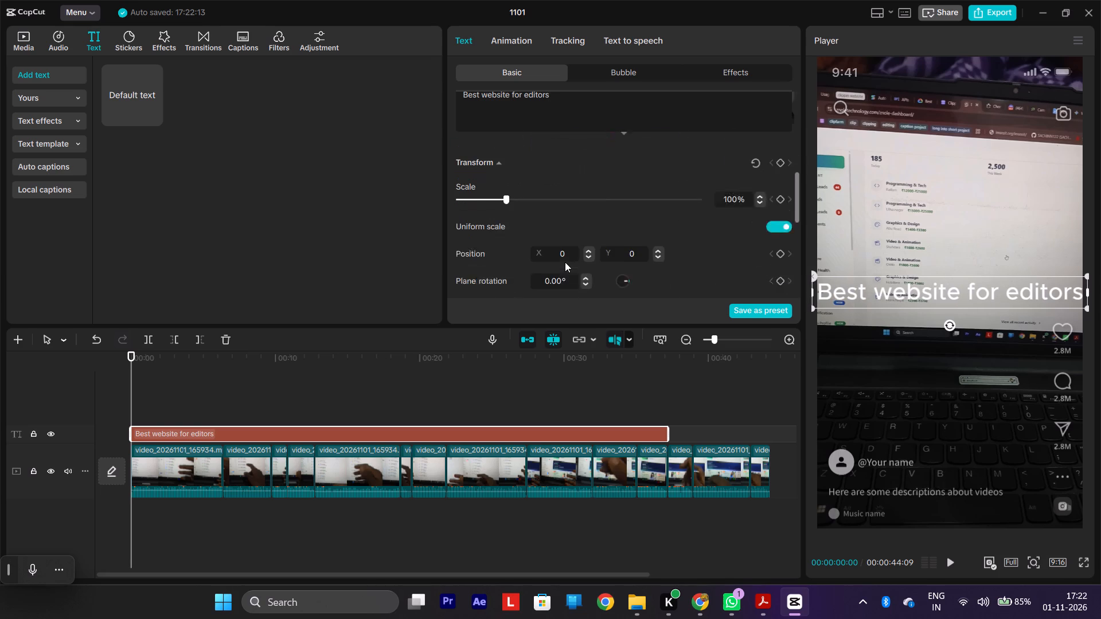
pyautogui.scroll(-1, 565, 262)
pyautogui.hscroll(1, 640, 236)
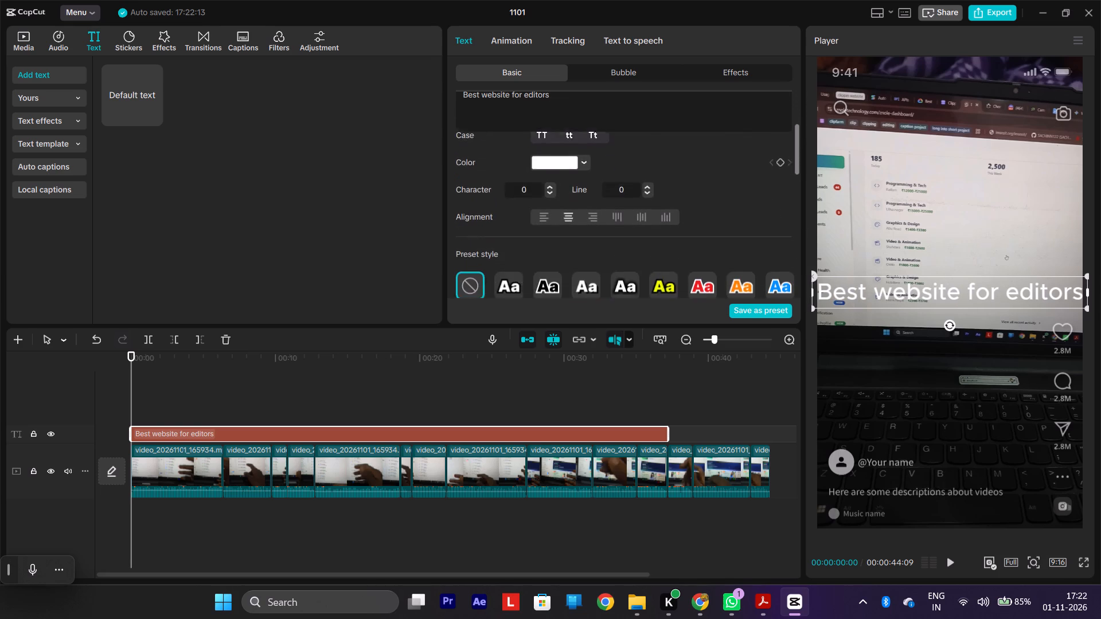
pyautogui.hscroll(1, 640, 236)
pyautogui.click(657, 230)
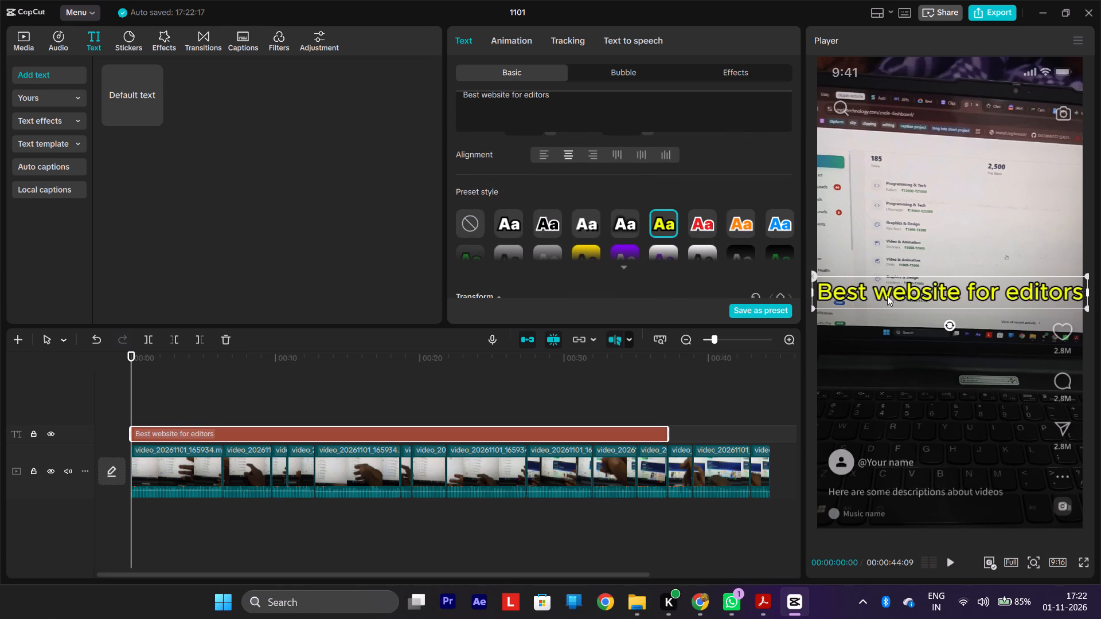
# Shrink the "Best website for editors" title slightly and move it near the top of the frame, centred horizontally.
pyautogui.click(810, 306)
pyautogui.moveTo(813, 309); pyautogui.dragTo(837, 300)
pyautogui.moveTo(900, 288); pyautogui.dragTo(923, 128)
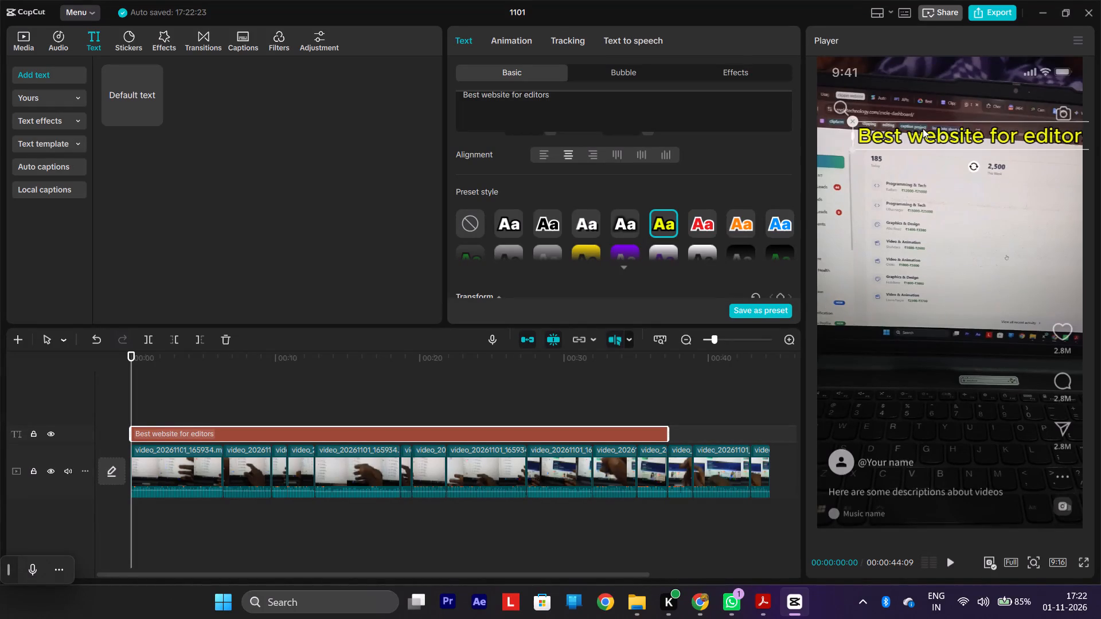
pyautogui.moveTo(923, 128); pyautogui.dragTo(897, 132)
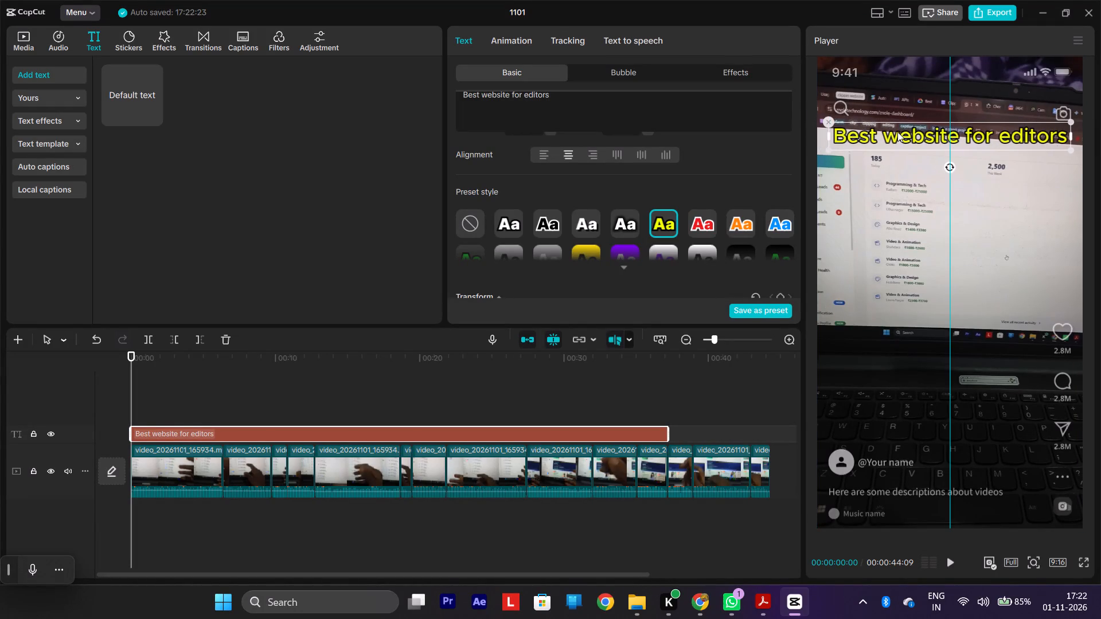
pyautogui.moveTo(897, 132); pyautogui.dragTo(897, 132)
# Set the title's font to Arial Bold.
pyautogui.scroll(5, 701, 135)
pyautogui.scroll(7, 699, 230)
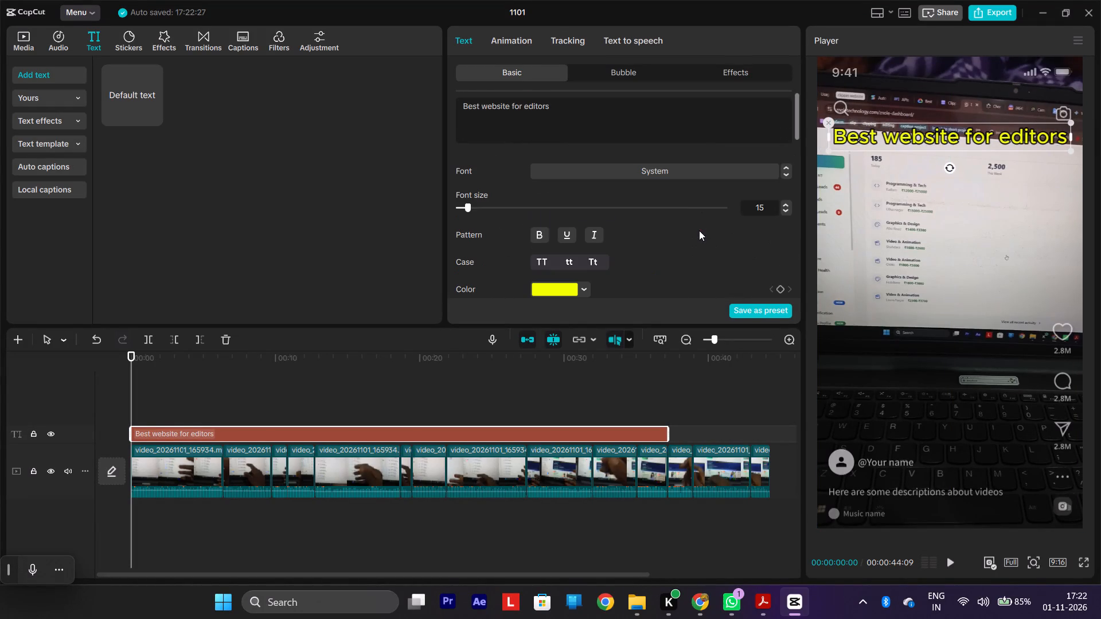
pyautogui.moveTo(665, 180); pyautogui.dragTo(697, 161)
pyautogui.click(697, 161)
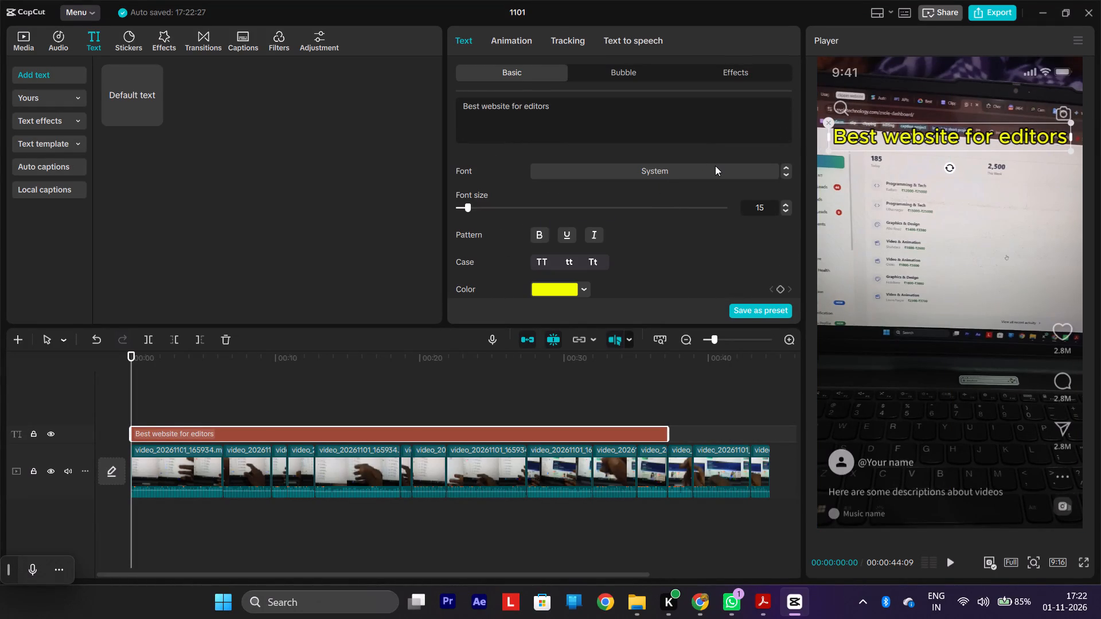
pyautogui.click(715, 166)
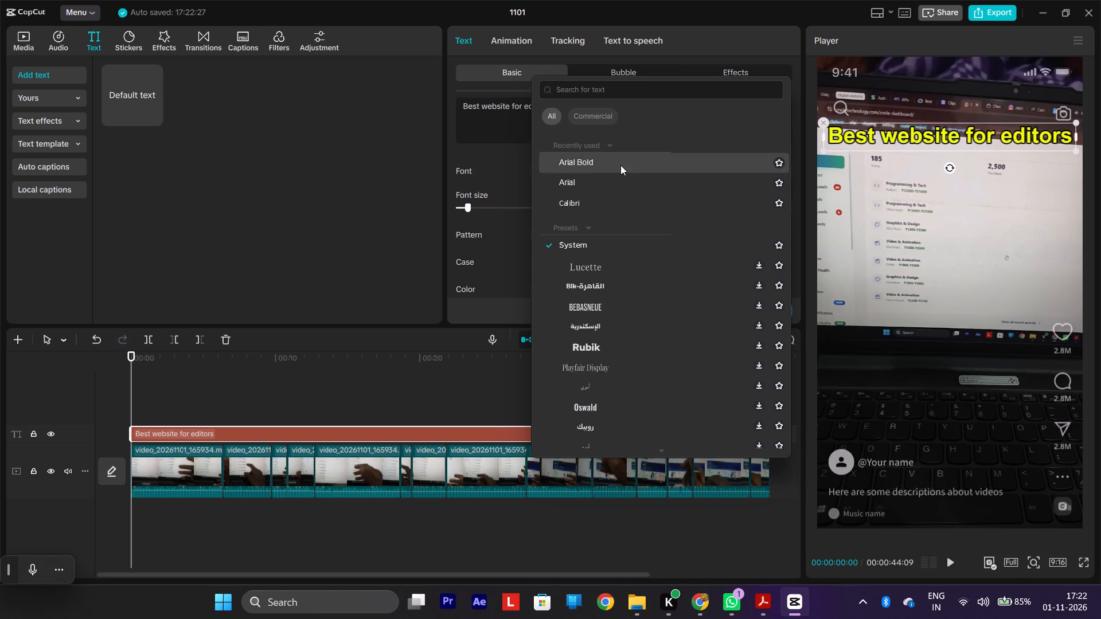
pyautogui.click(620, 165)
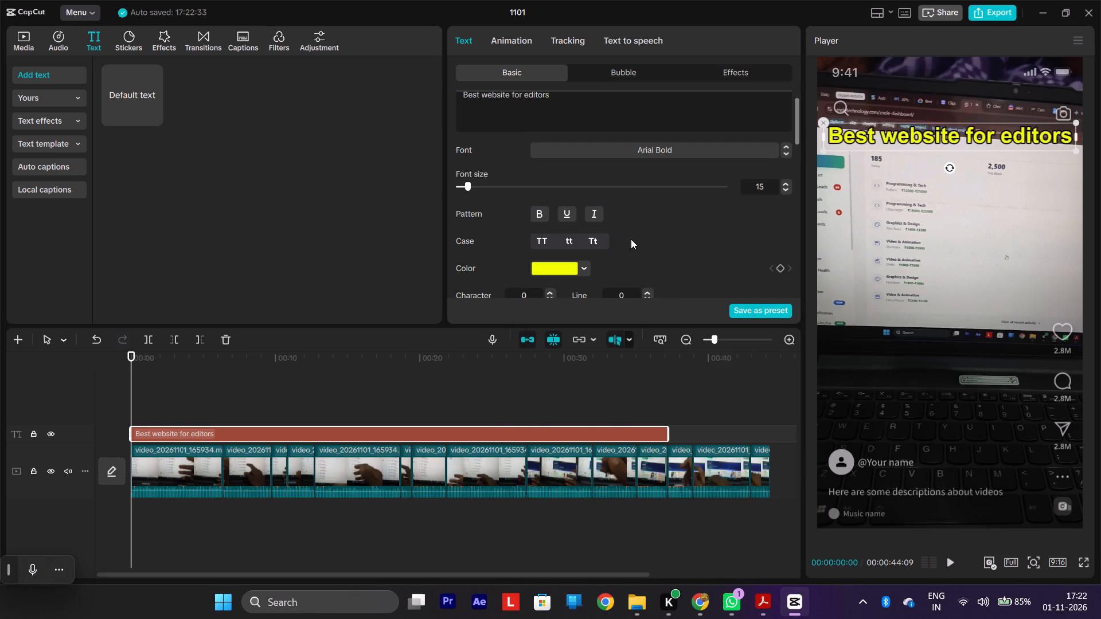
# Change the title's wording to "Best website for video editors".
pyautogui.click(524, 95)
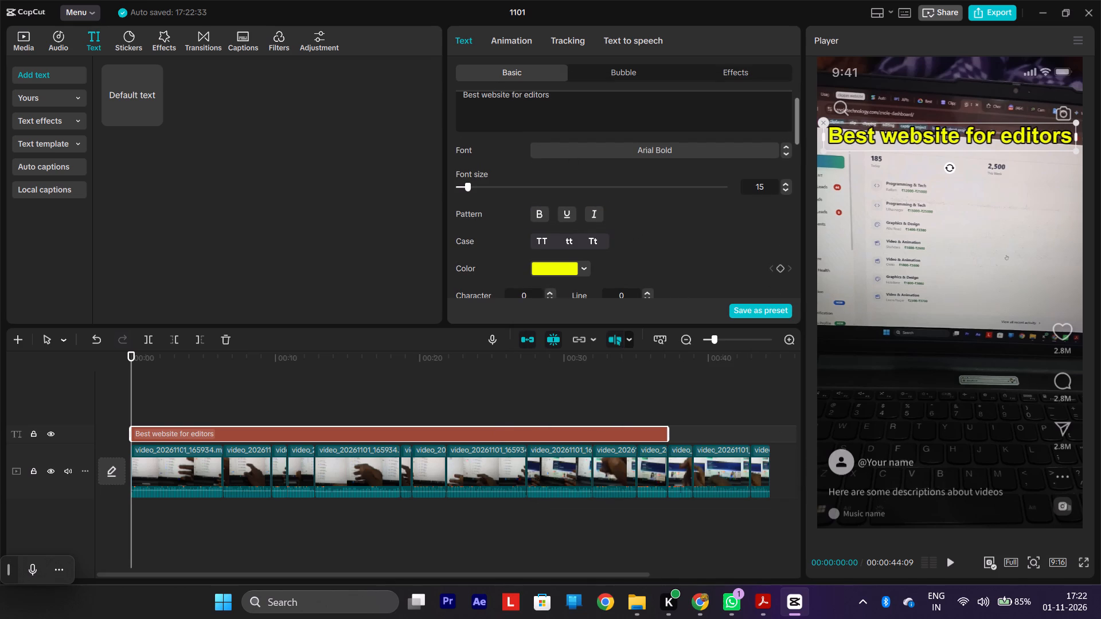
pyautogui.write('video')
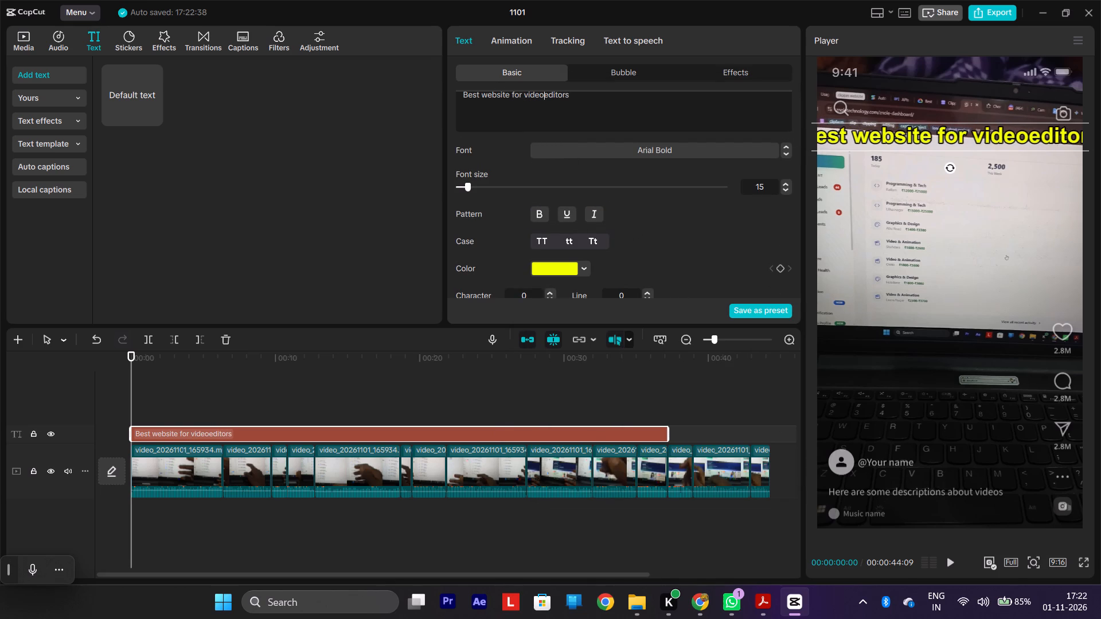
pyautogui.press('space')
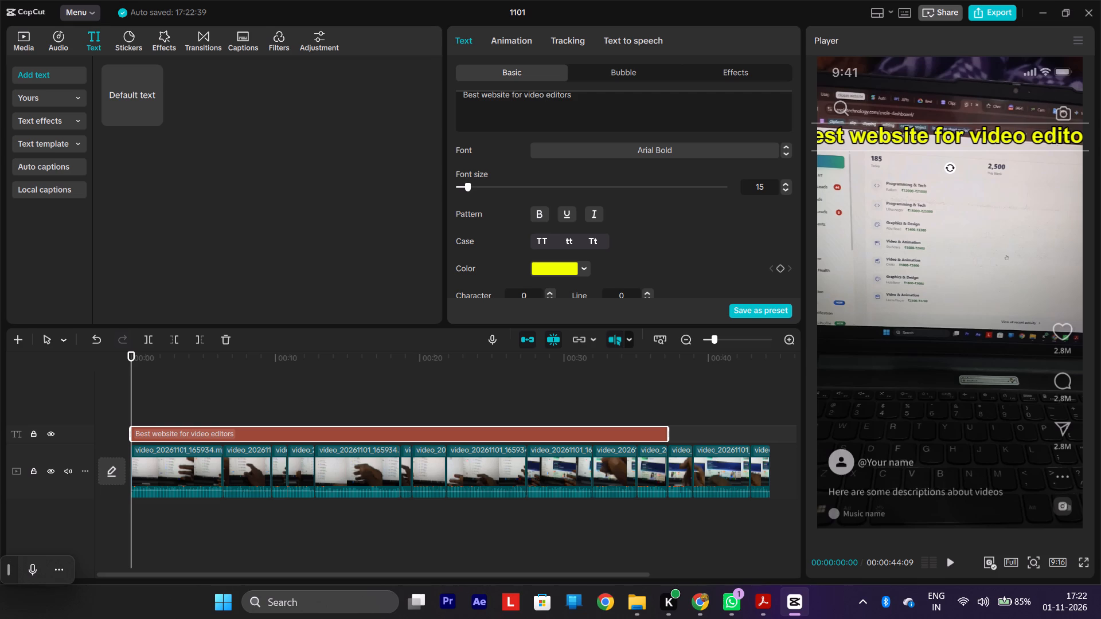
pyautogui.click(589, 105)
# Narrow the title's text box so the wording wraps onto two lines, scale it up to about 101% and centre it near the frame's top.
pyautogui.hscroll(-2, 969, 164)
pyautogui.keyDown('ctrl'); pyautogui.scroll(-5, 969, 164); pyautogui.keyUp('ctrl')
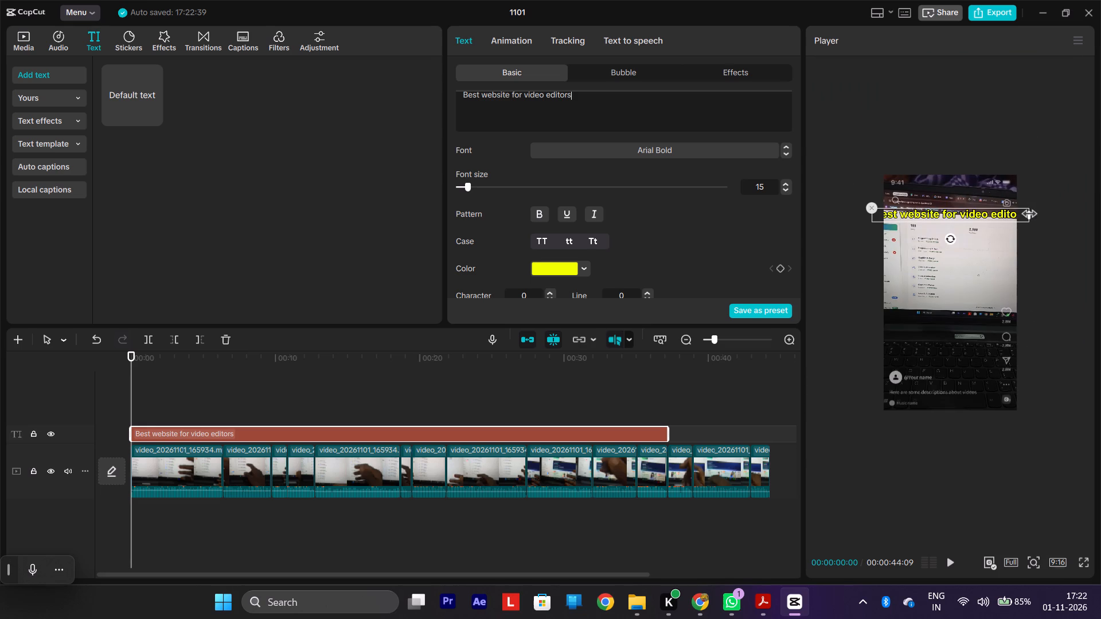
pyautogui.moveTo(1030, 214); pyautogui.dragTo(988, 218)
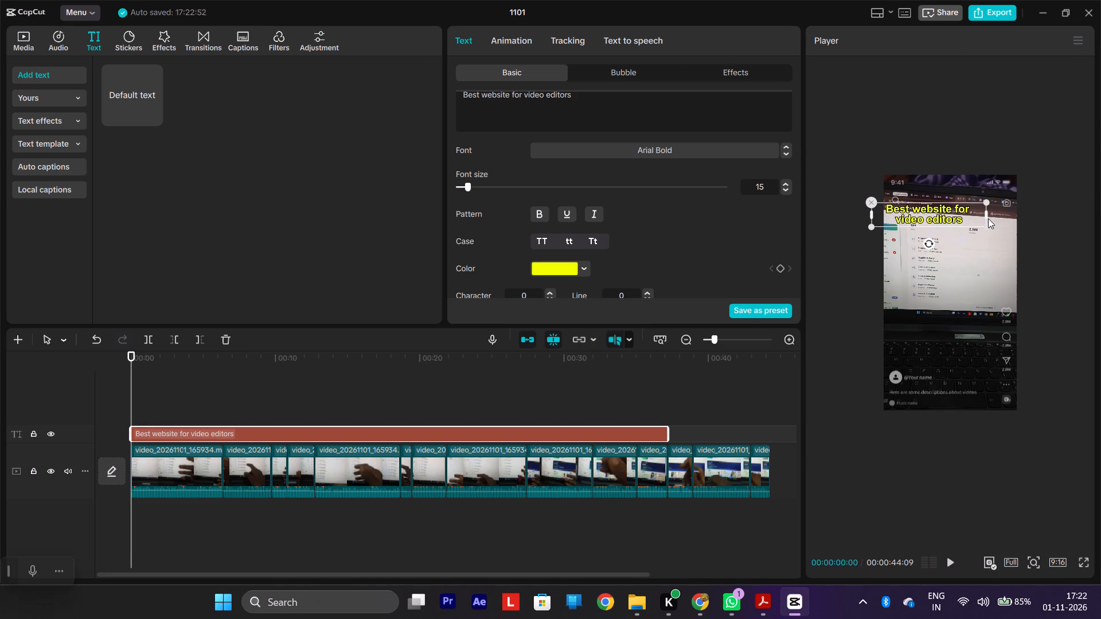
pyautogui.moveTo(947, 213); pyautogui.dragTo(972, 211)
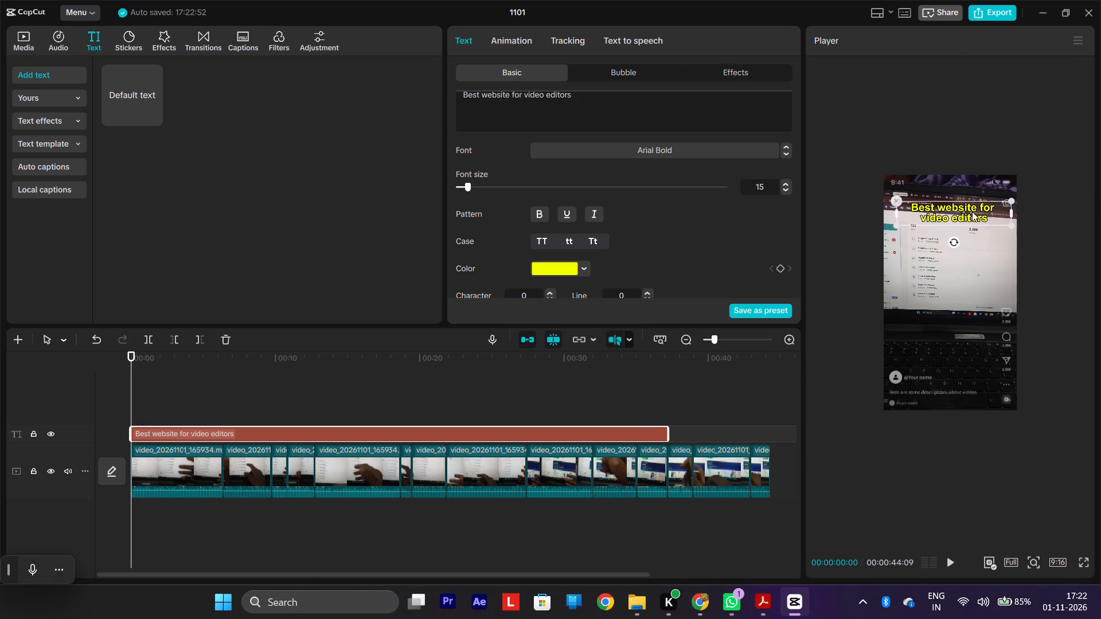
pyautogui.keyDown('ctrl'); pyautogui.scroll(4, 972, 211); pyautogui.keyUp('ctrl')
pyautogui.keyDown('ctrl'); pyautogui.scroll(-2, 972, 211); pyautogui.keyUp('ctrl')
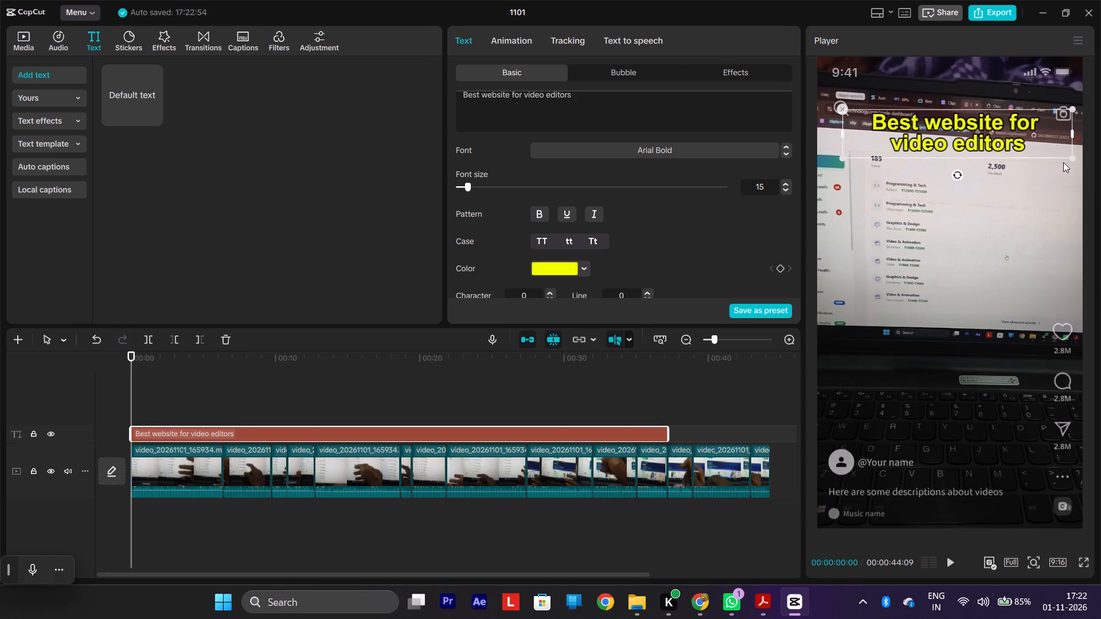
pyautogui.moveTo(1069, 158); pyautogui.dragTo(1097, 166)
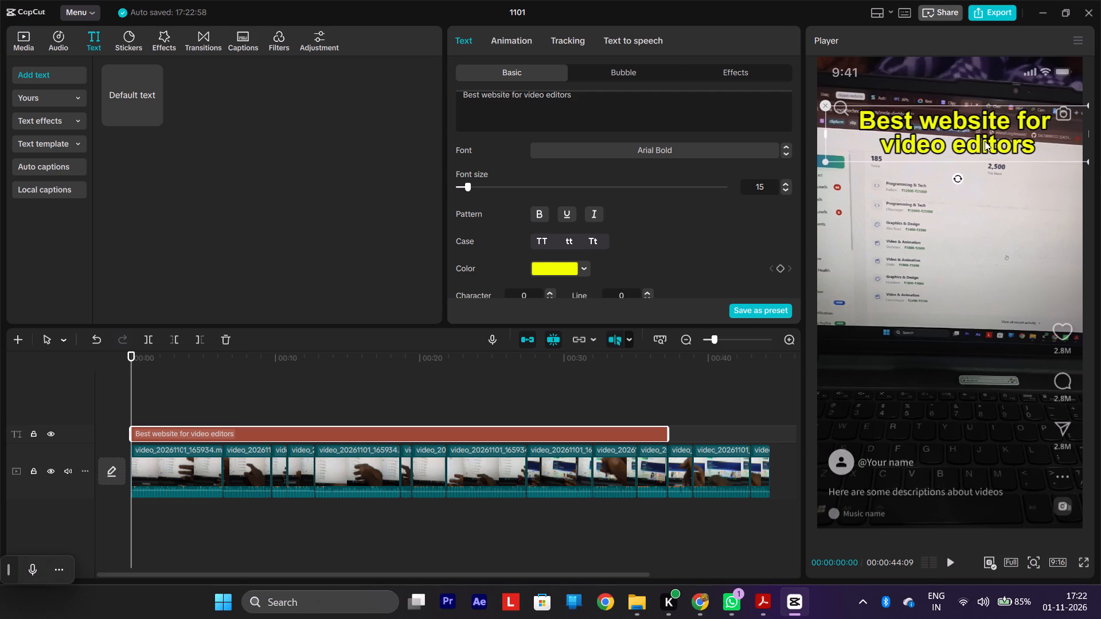
pyautogui.moveTo(985, 141); pyautogui.dragTo(979, 137)
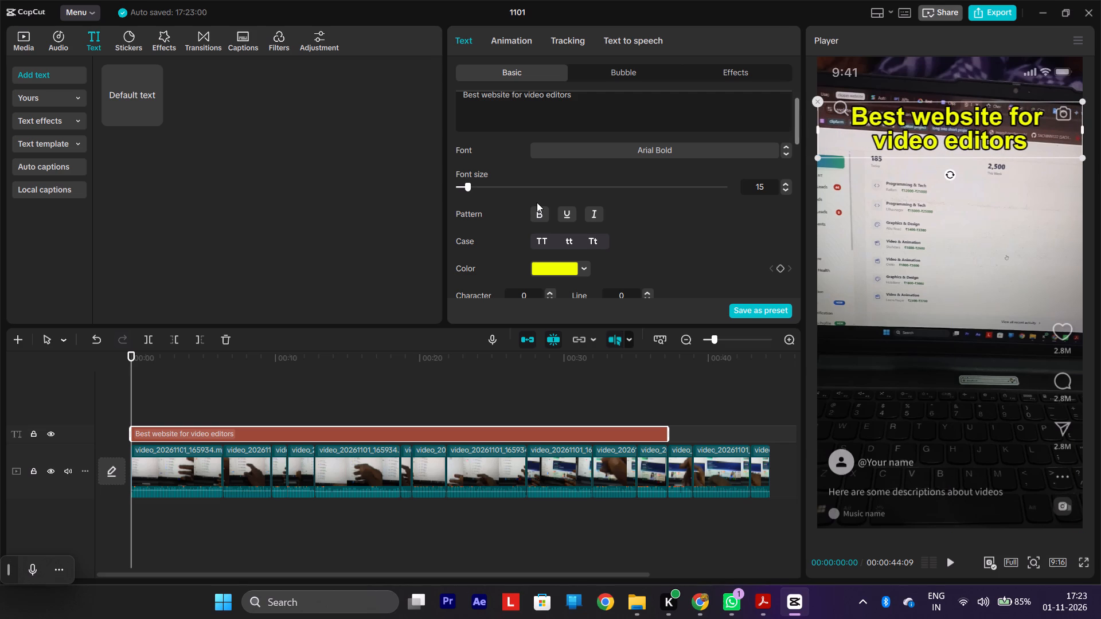
# Reduce the title's font size to 9.
pyautogui.hscroll(1, 537, 202)
pyautogui.tripleClick(786, 189)
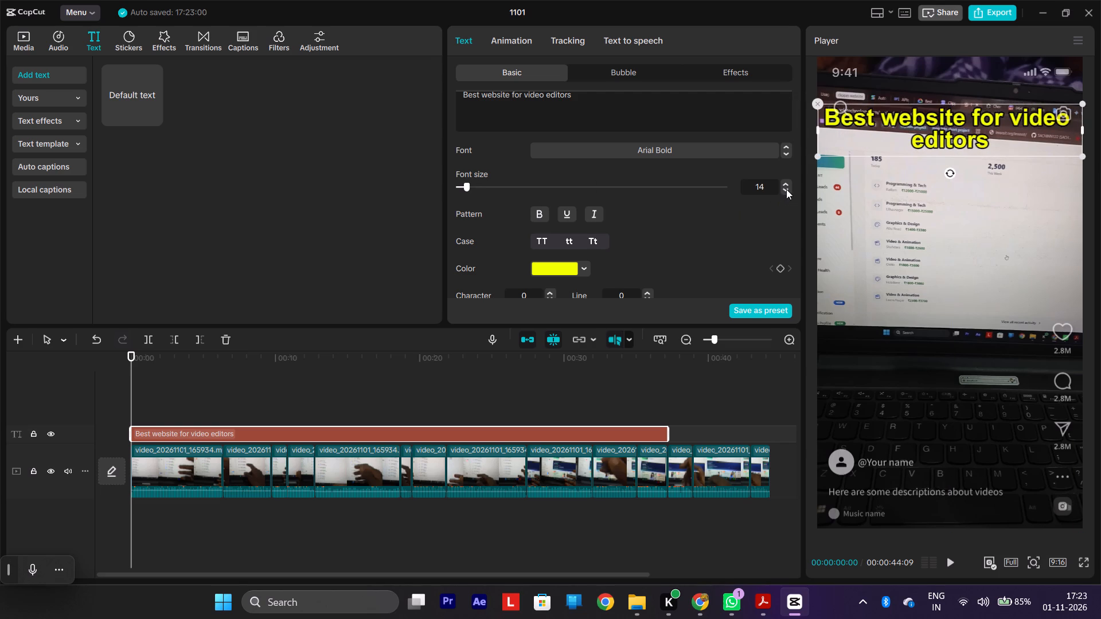
pyautogui.tripleClick(786, 189)
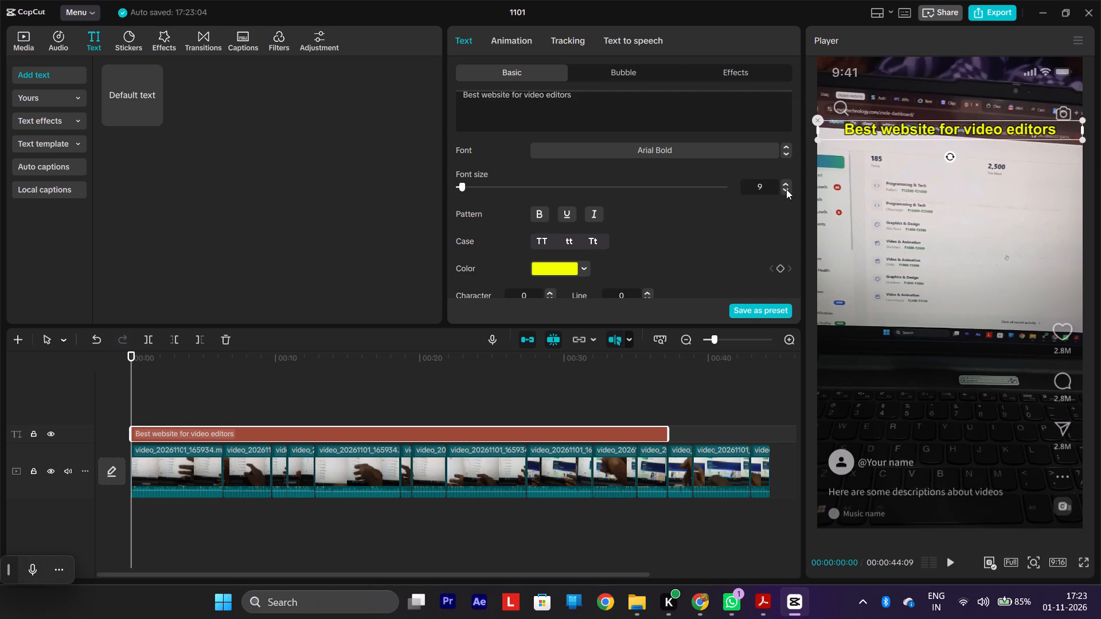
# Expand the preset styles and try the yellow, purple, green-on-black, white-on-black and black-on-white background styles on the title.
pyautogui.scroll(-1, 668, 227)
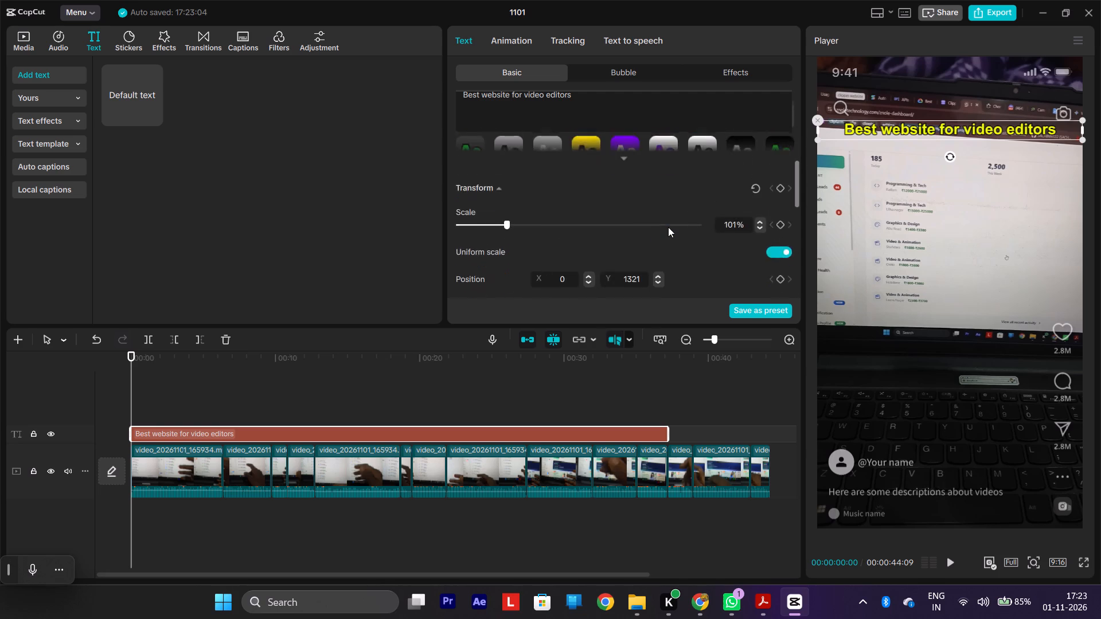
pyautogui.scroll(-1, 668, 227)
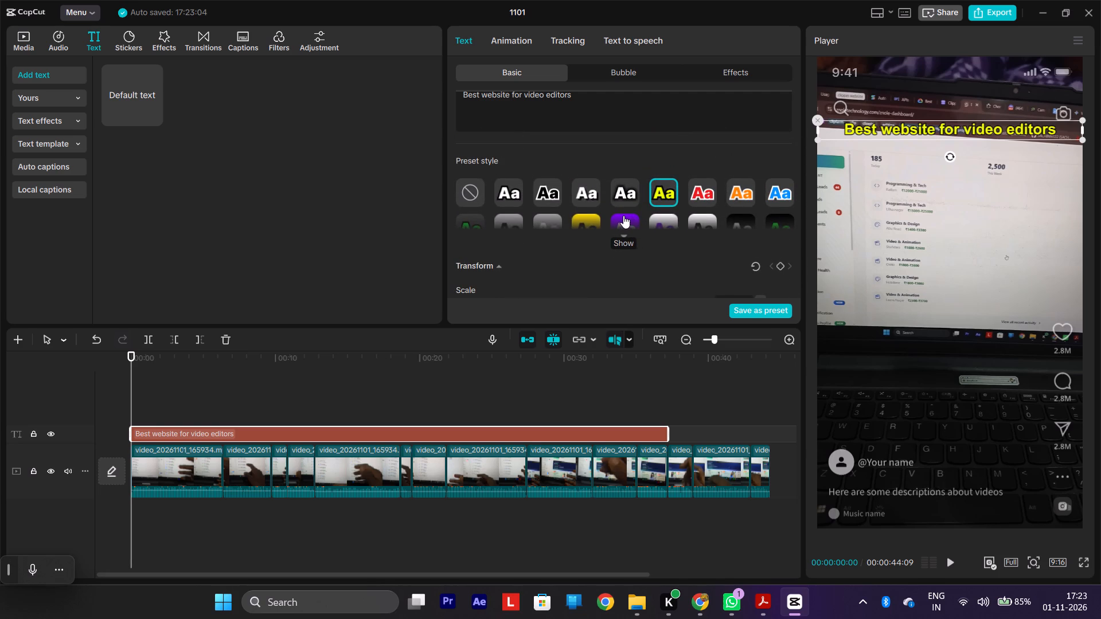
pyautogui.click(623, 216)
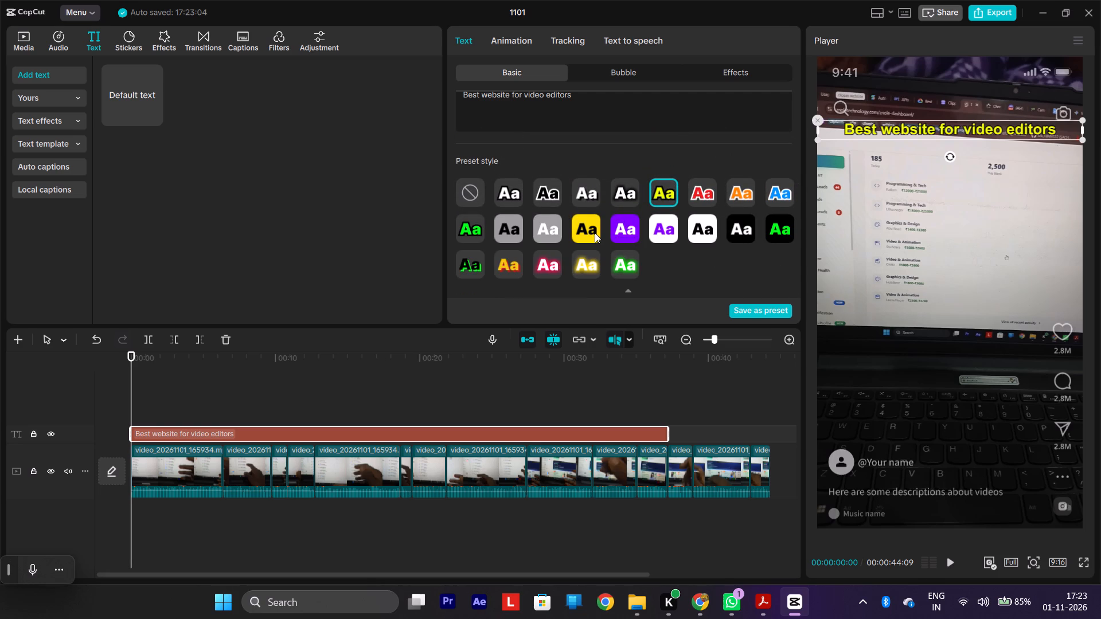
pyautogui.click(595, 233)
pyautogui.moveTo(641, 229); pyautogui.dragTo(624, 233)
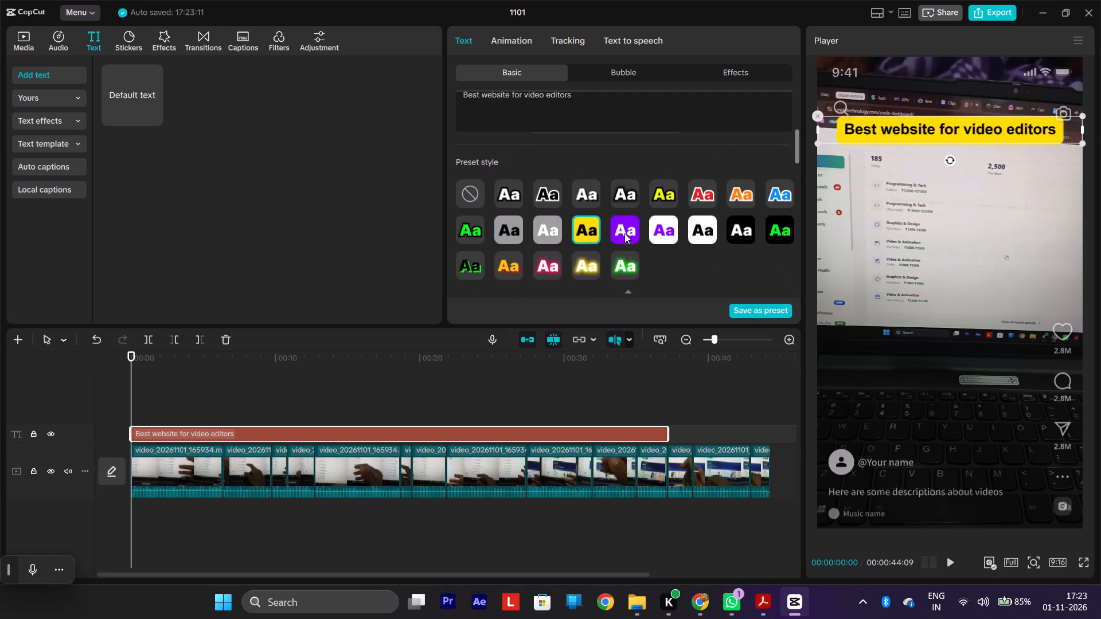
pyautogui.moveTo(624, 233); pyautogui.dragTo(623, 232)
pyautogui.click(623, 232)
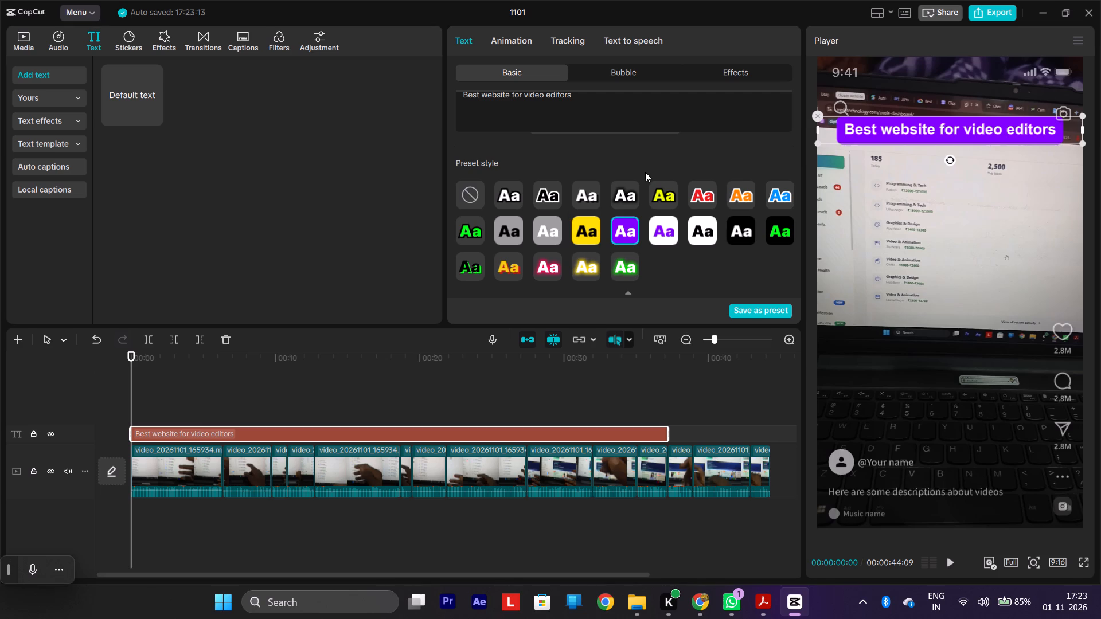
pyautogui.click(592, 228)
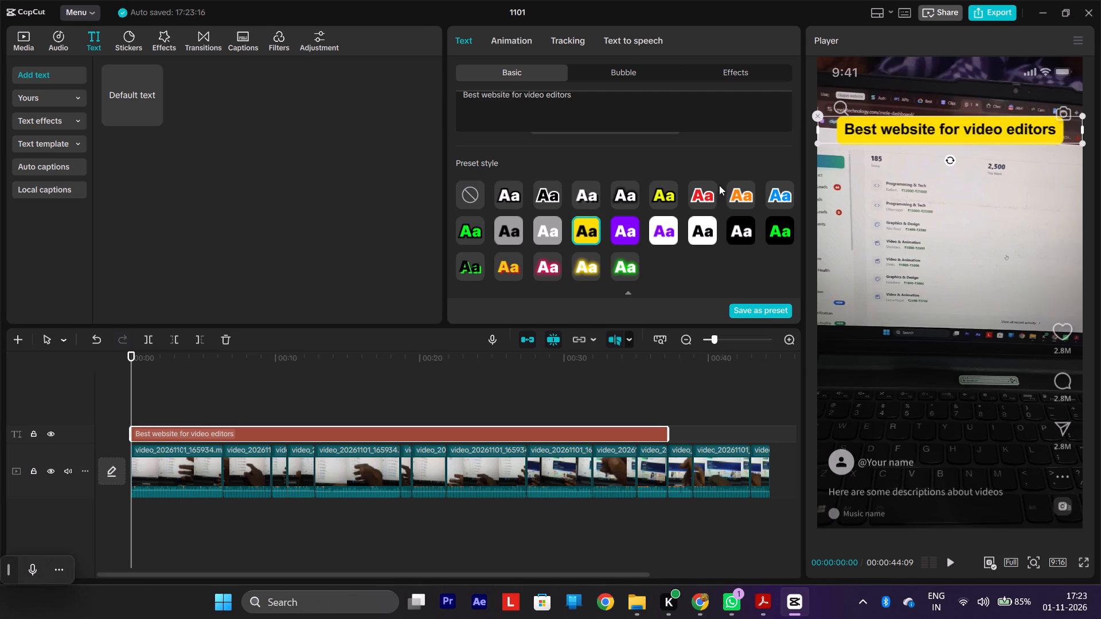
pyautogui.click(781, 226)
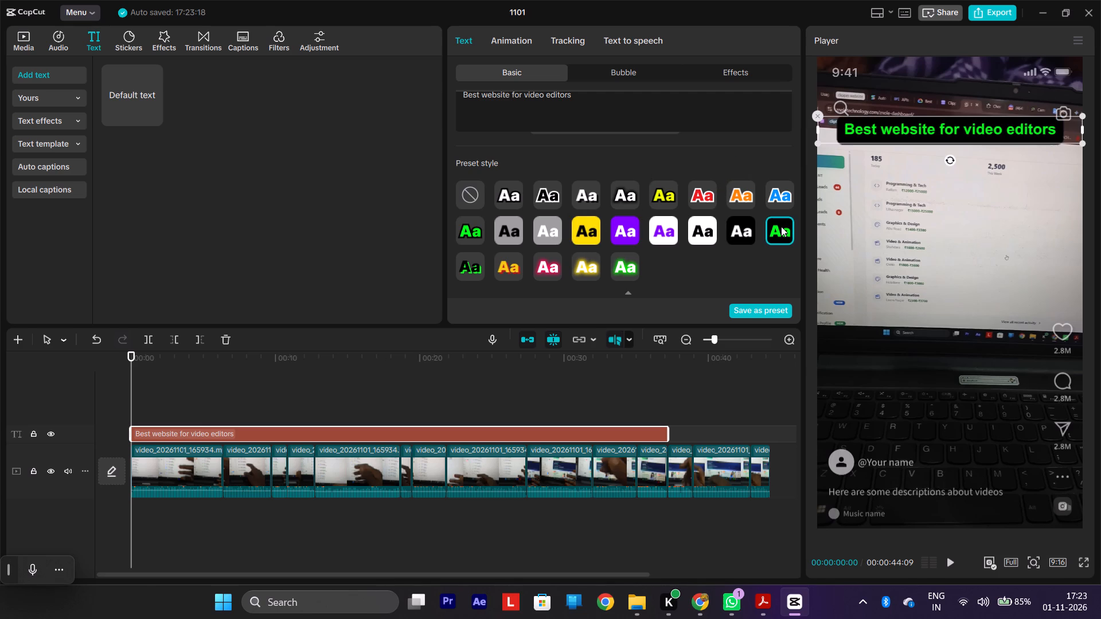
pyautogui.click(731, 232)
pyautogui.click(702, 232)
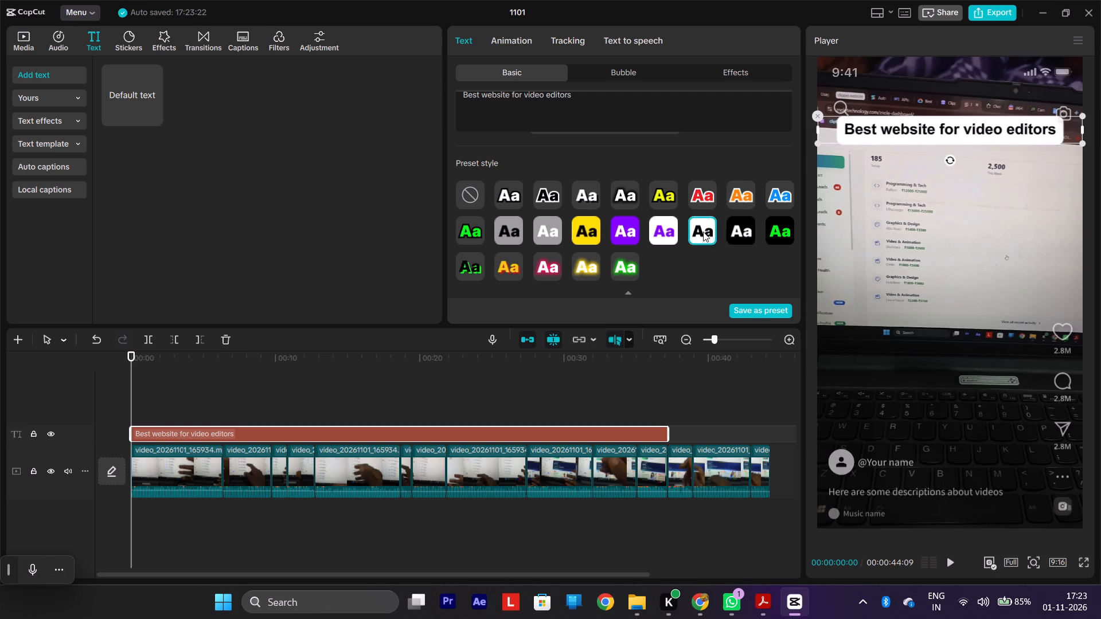
# Apply the preset style with white text on a black background and move the title slightly higher, keeping it centred.
pyautogui.click(733, 231)
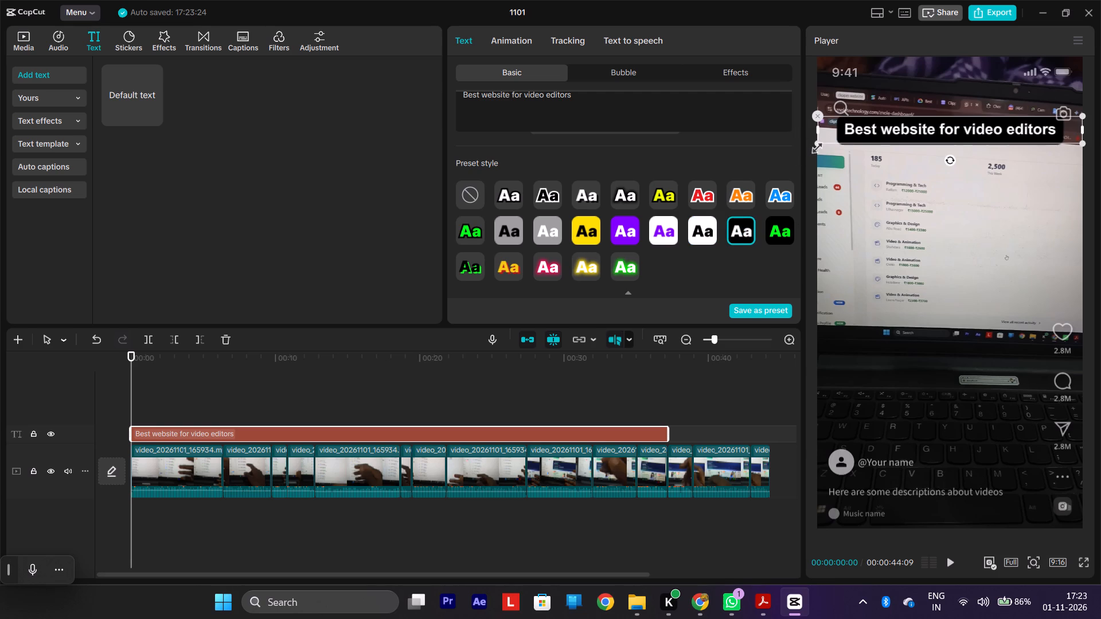
pyautogui.moveTo(891, 132); pyautogui.dragTo(891, 119)
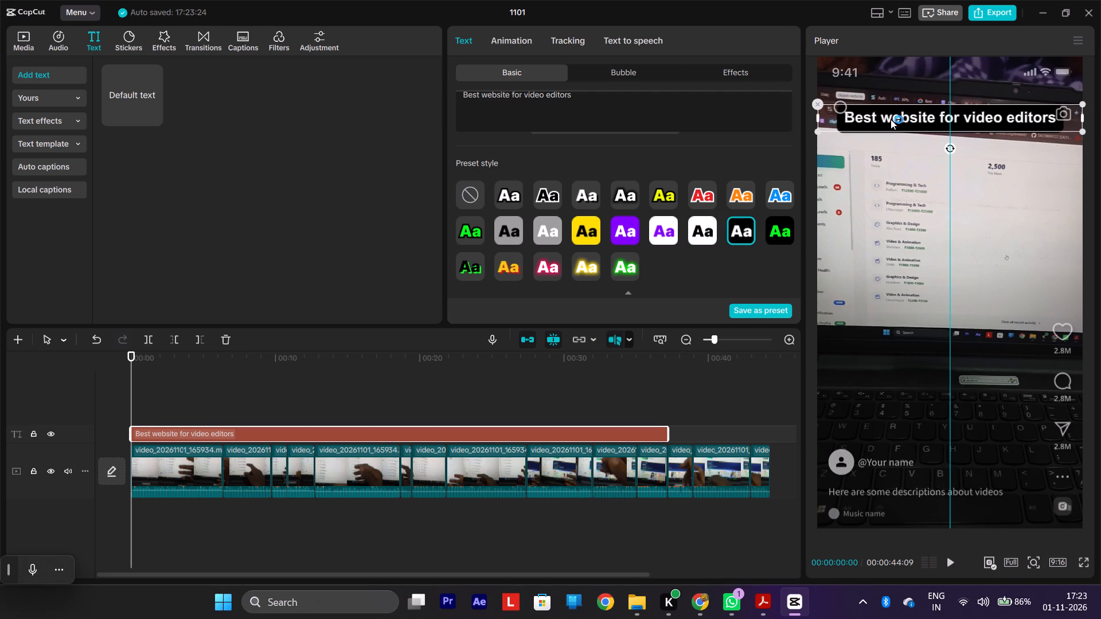
pyautogui.moveTo(891, 119); pyautogui.dragTo(891, 119)
# Play the video full screen from the start to check the styled title.
pyautogui.click(1080, 565)
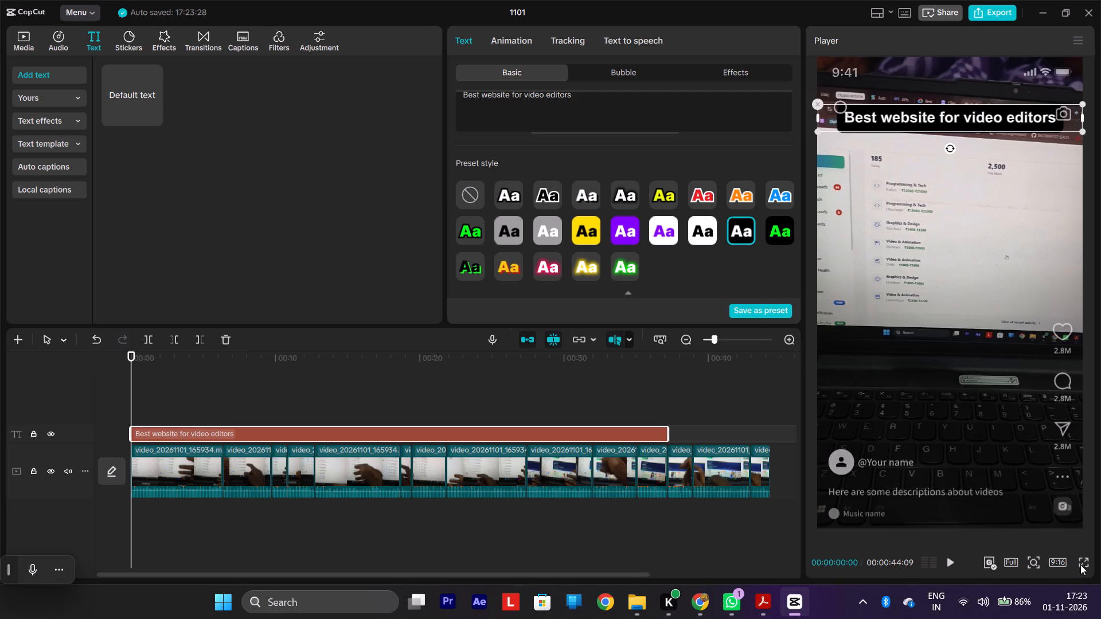
pyautogui.press('space')
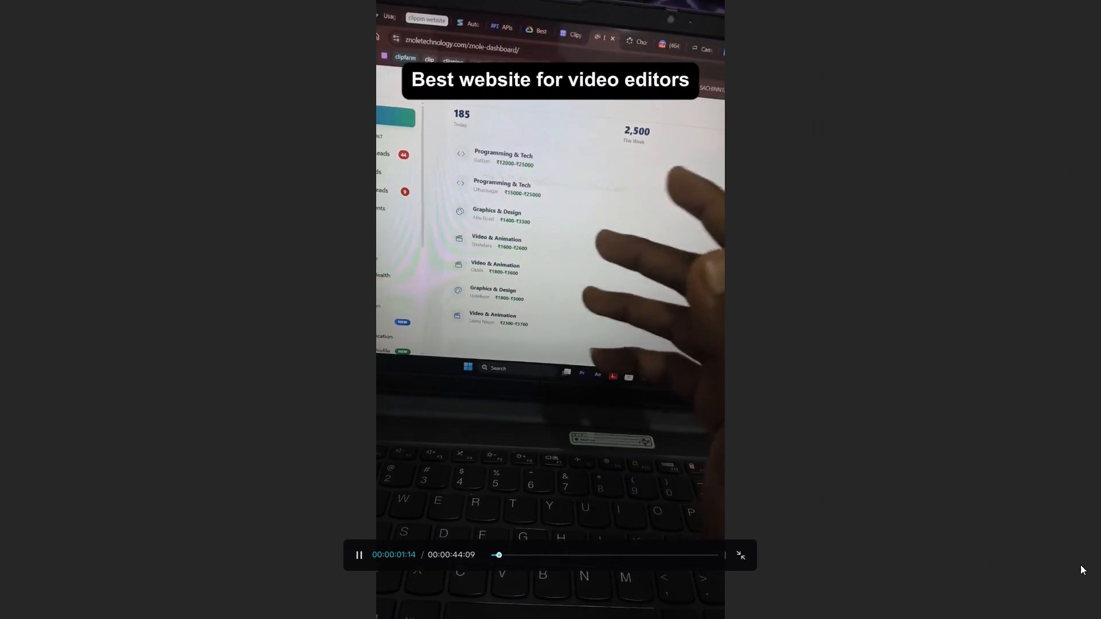
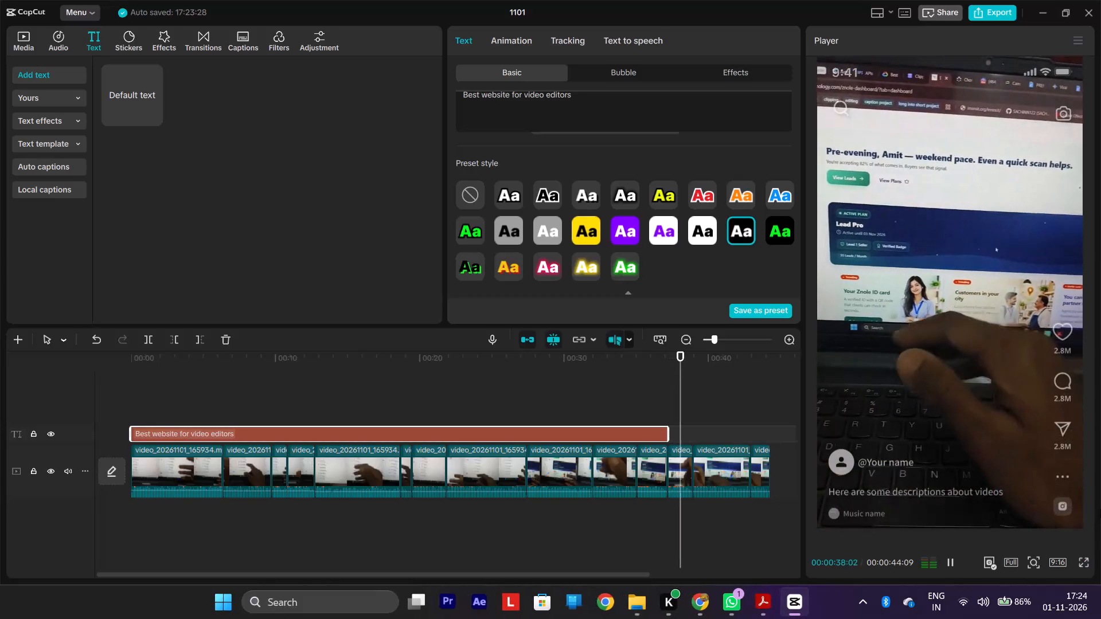
# Move the title down to the lower part of the frame, keeping it centred, and apply the black-on-yellow background preset style.
pyautogui.press('space')
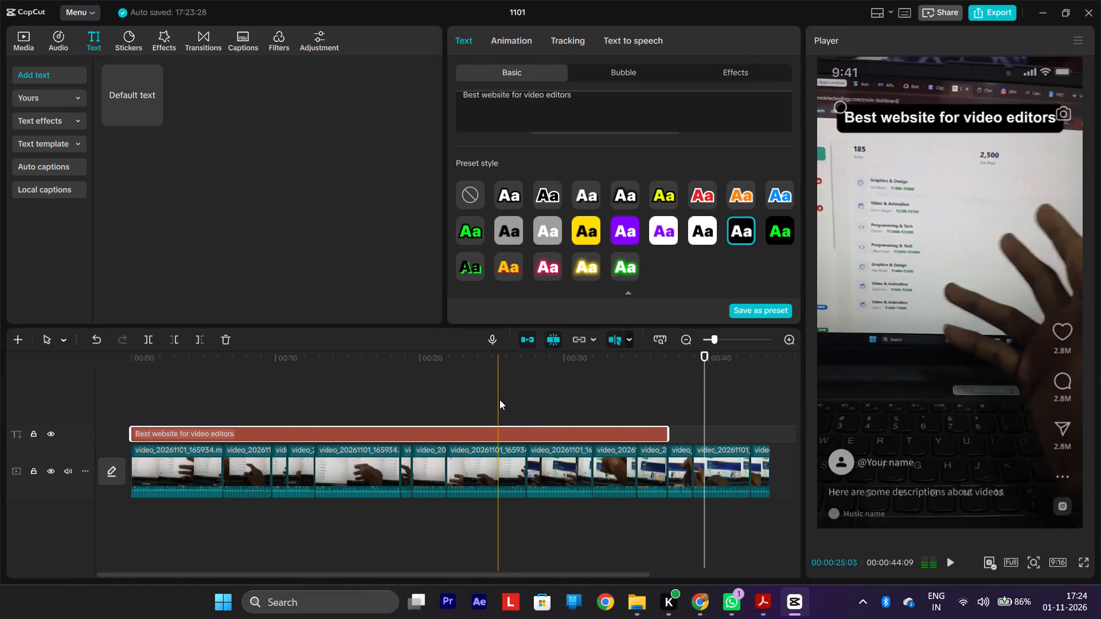
pyautogui.click(550, 353)
pyautogui.moveTo(1009, 115); pyautogui.dragTo(1008, 342)
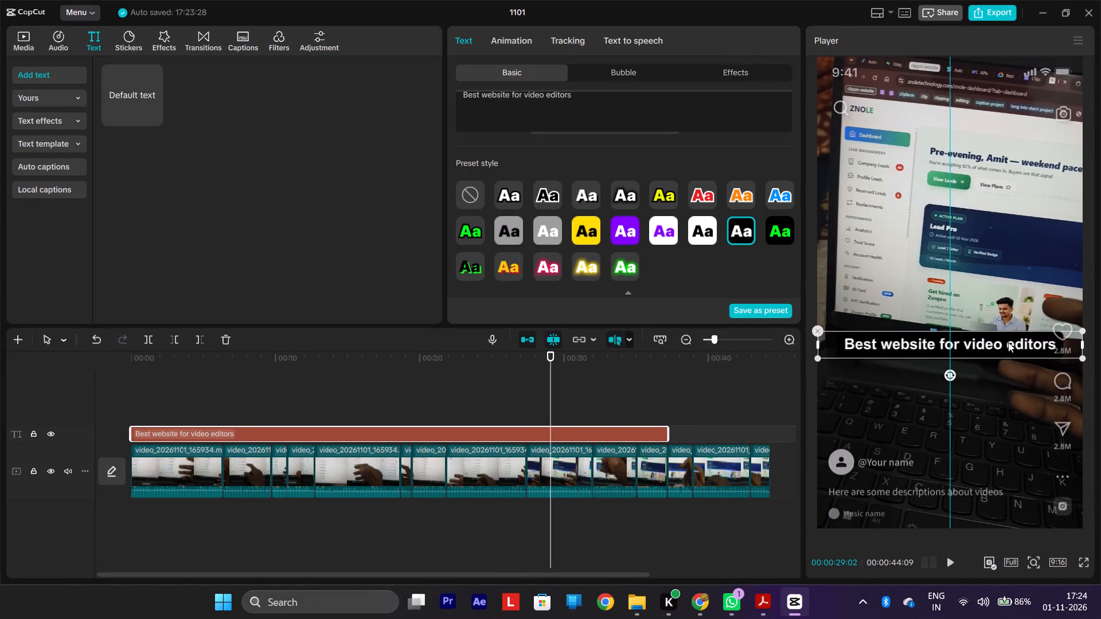
pyautogui.moveTo(1008, 342); pyautogui.dragTo(1009, 430)
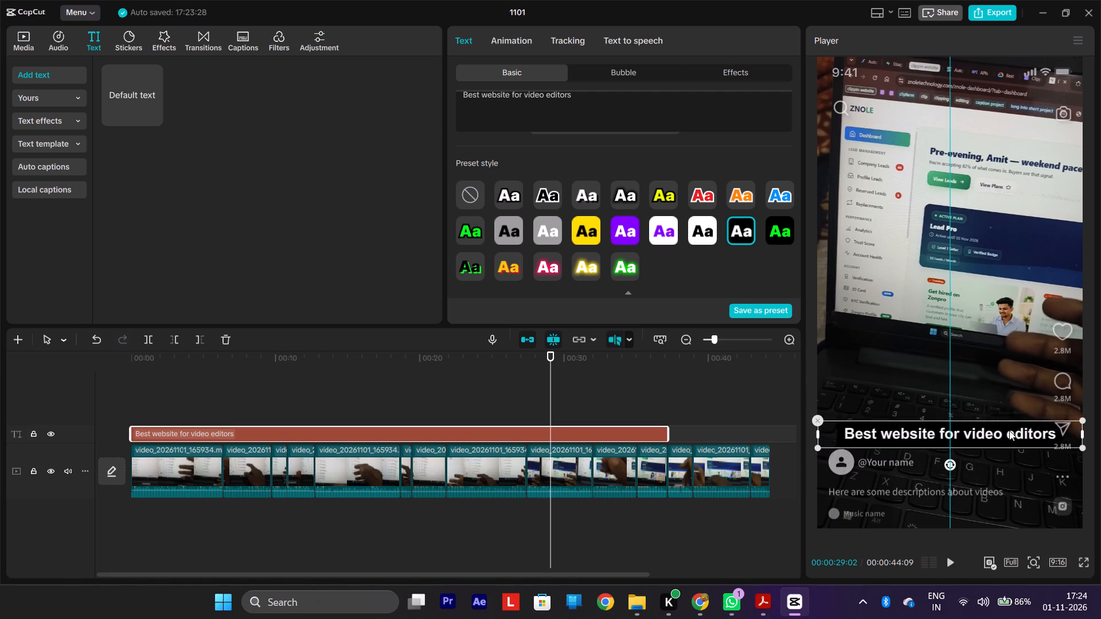
pyautogui.moveTo(1009, 430); pyautogui.dragTo(1008, 421)
pyautogui.click(578, 232)
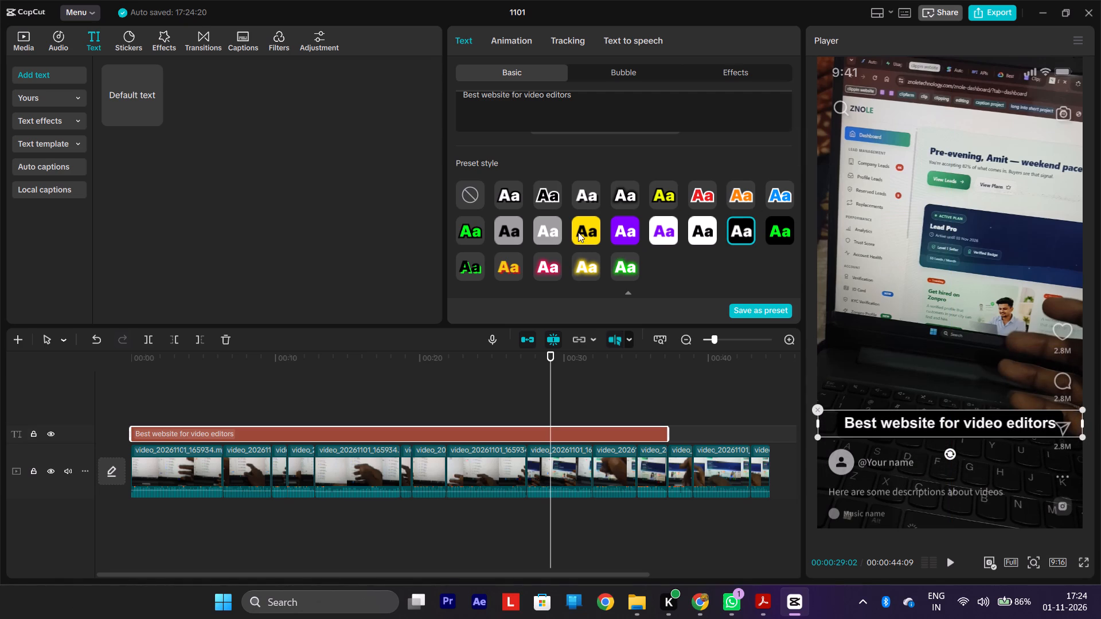
# Play the video full screen to check the yellow title in its lower position.
pyautogui.click(1081, 559)
pyautogui.press('space')
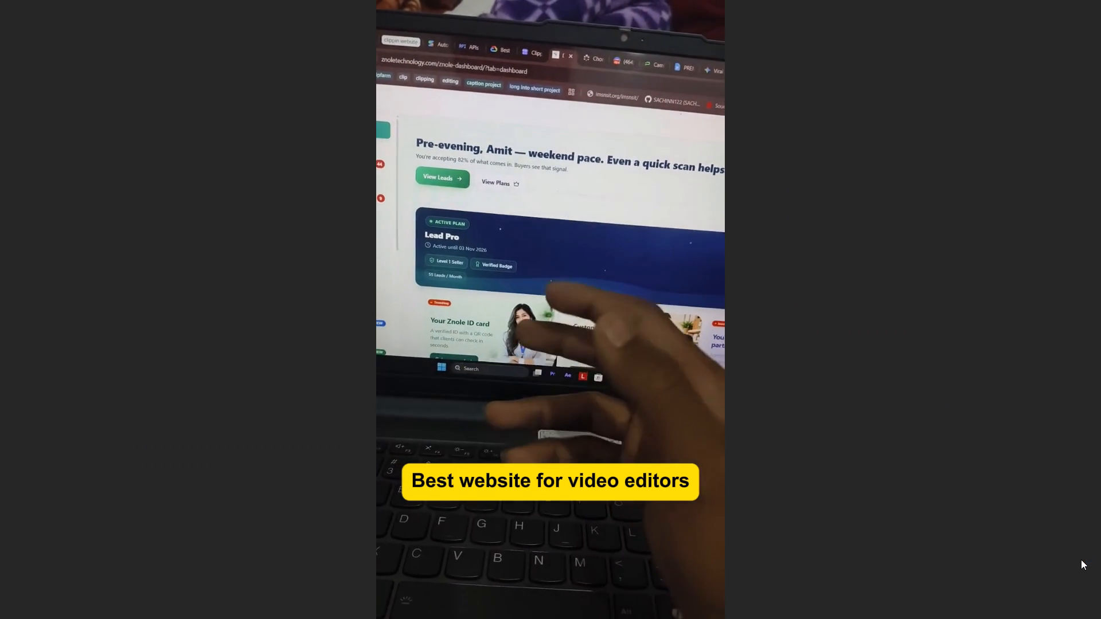
pyautogui.press('Escape')
pyautogui.press('space')
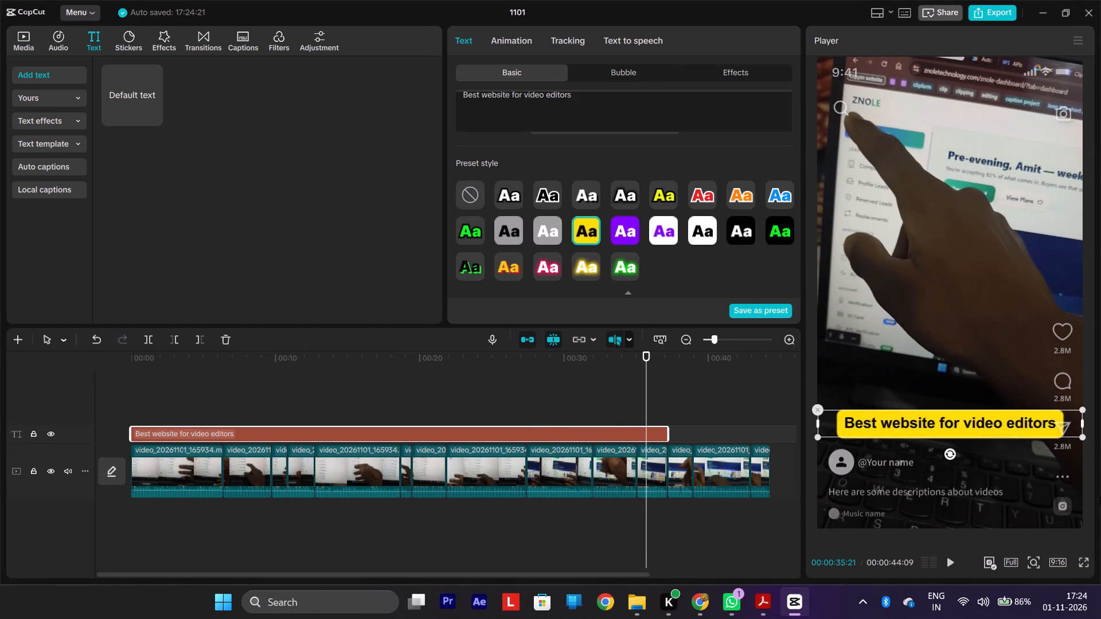
# Move the title slightly higher above the account name overlay, keeping it horizontally centred.
pyautogui.moveTo(888, 430); pyautogui.dragTo(896, 410)
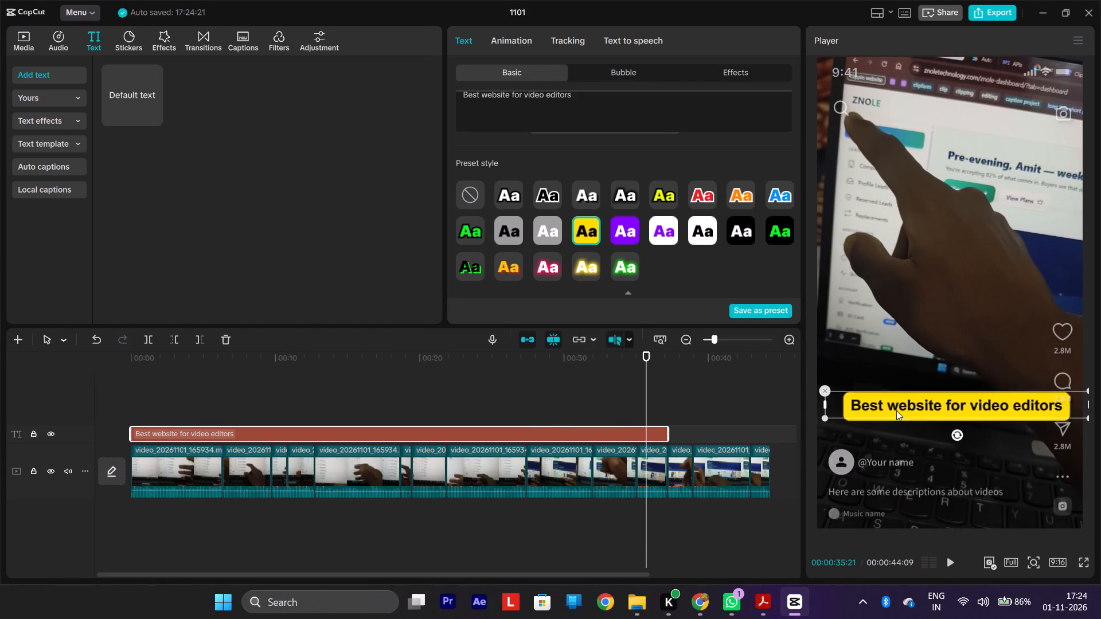
pyautogui.moveTo(896, 410); pyautogui.dragTo(888, 412)
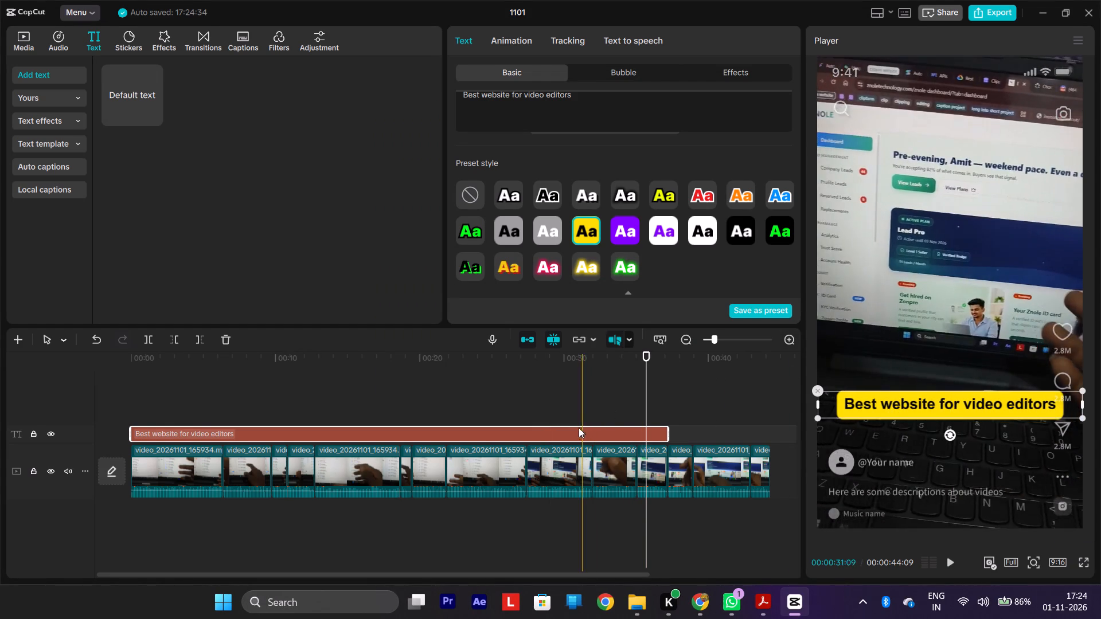
# Split the title clip at about 28 s and place a copy of its second part directly after it.
pyautogui.press('s')
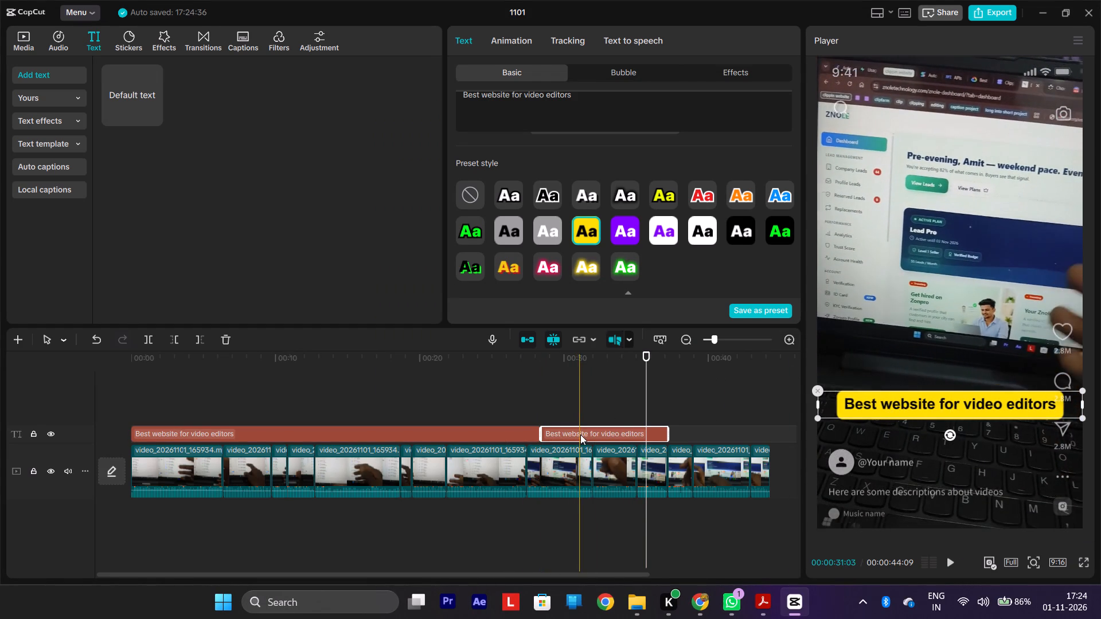
pyautogui.keyDown('alt'); pyautogui.moveTo(581, 434); pyautogui.dragTo(710, 436); pyautogui.keyUp('alt')
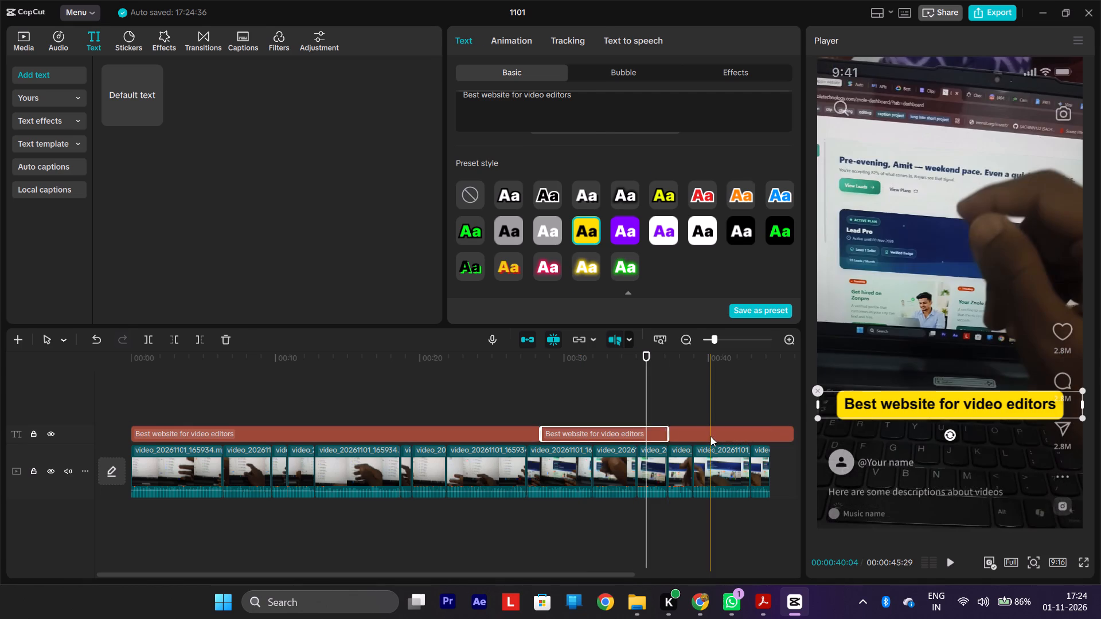
# Trim the copied title clip so it ends with the video at 00:00:44:09.
pyautogui.click(771, 434)
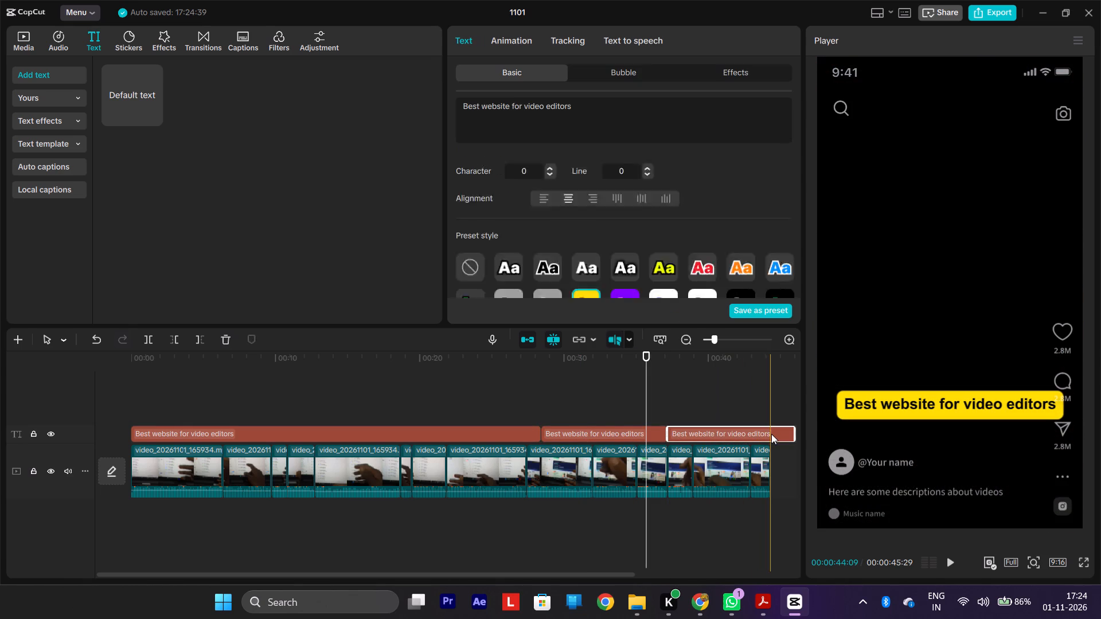
pyautogui.press('w')
# Replace the text of the last title clip with: comment "website".
pyautogui.click(725, 358)
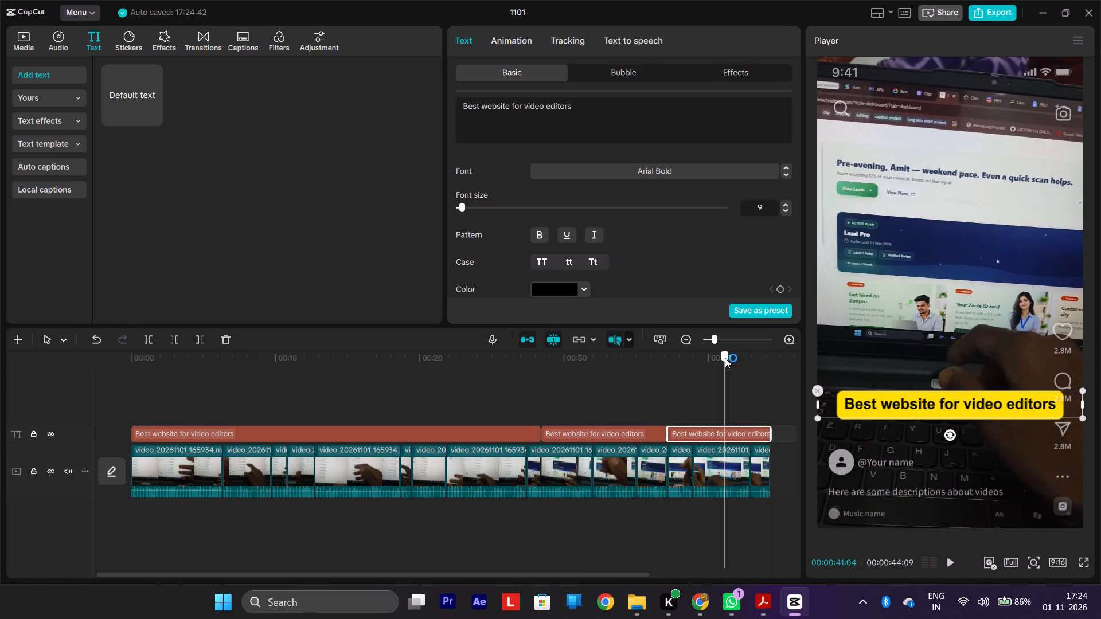
pyautogui.click(682, 130)
pyautogui.hotkey('ctrl', 'a')
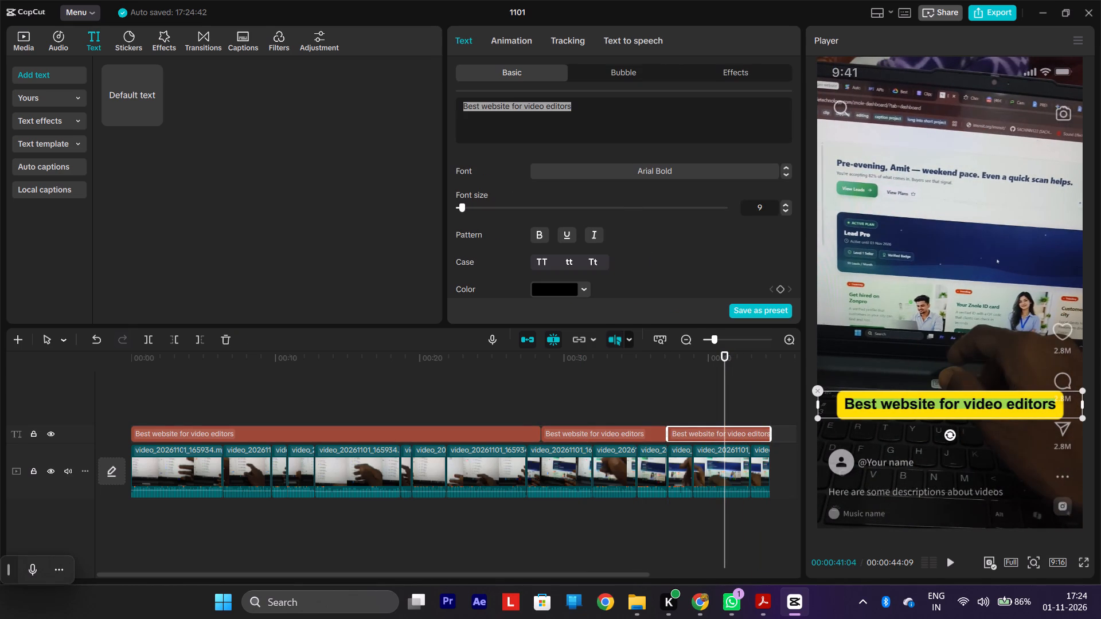
pyautogui.write('comment ""')
pyautogui.press('Left')
pyautogui.write('website')
pyautogui.press('Right')
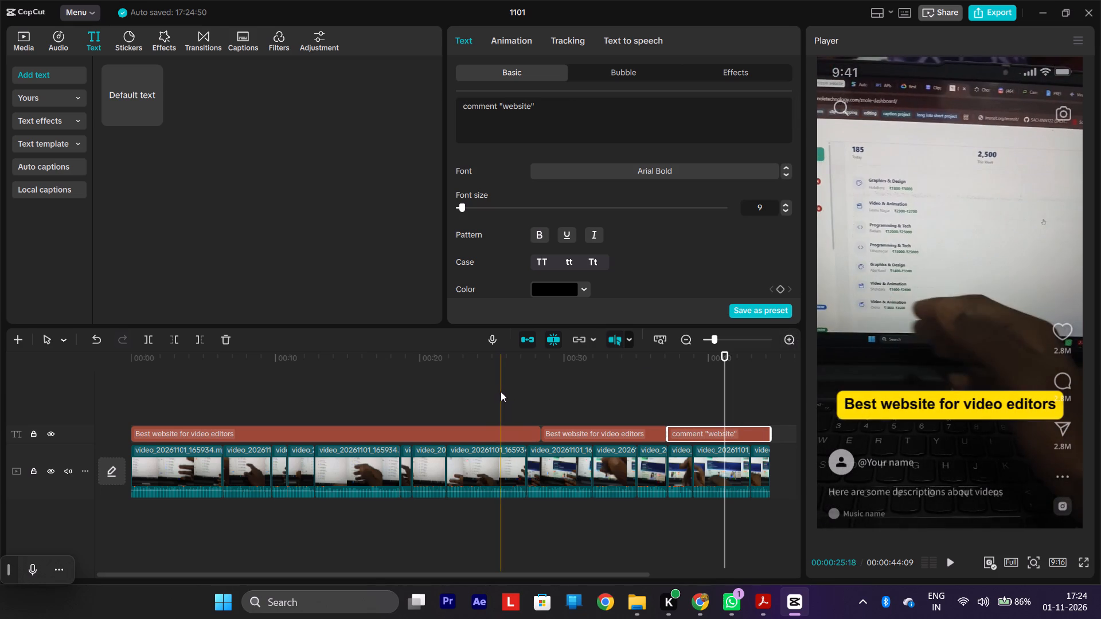
# Add Death_of_a_Bluebird_-_Rorschach_Roy_360P from the tonal sfx folder in File Explorer to the CapCut timeline.
pyautogui.click(643, 607)
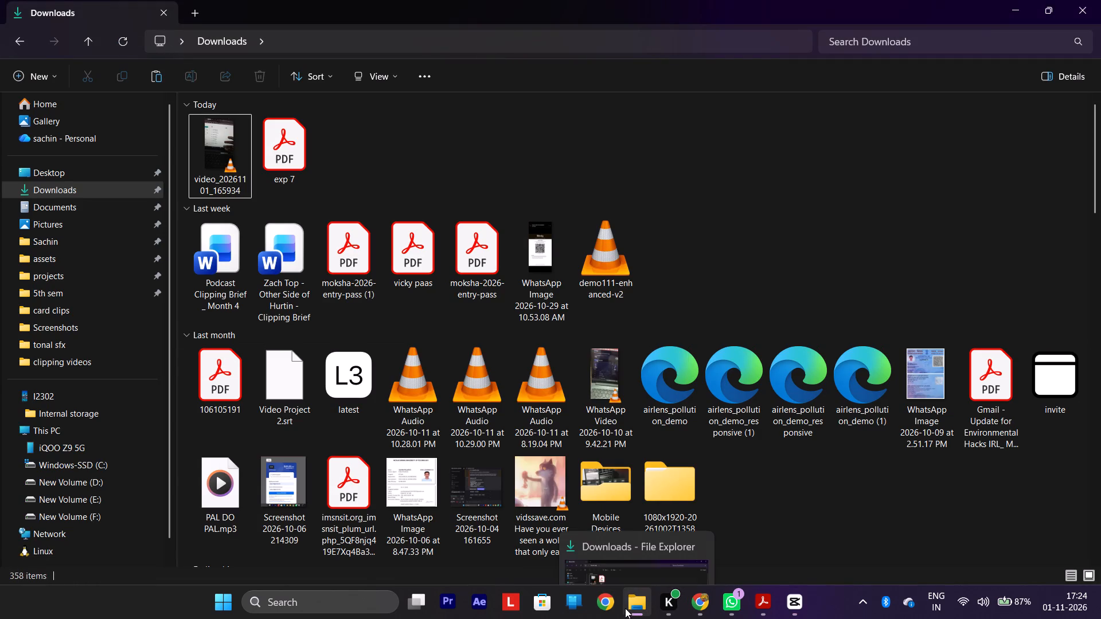
pyautogui.click(99, 340)
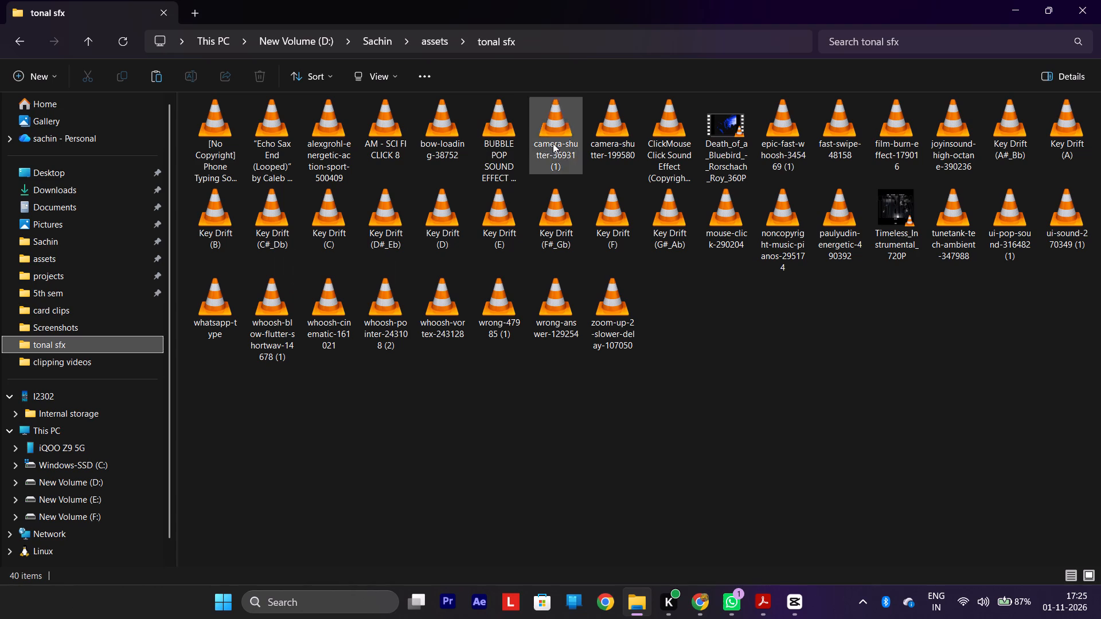
pyautogui.moveTo(743, 147); pyautogui.dragTo(729, 522)
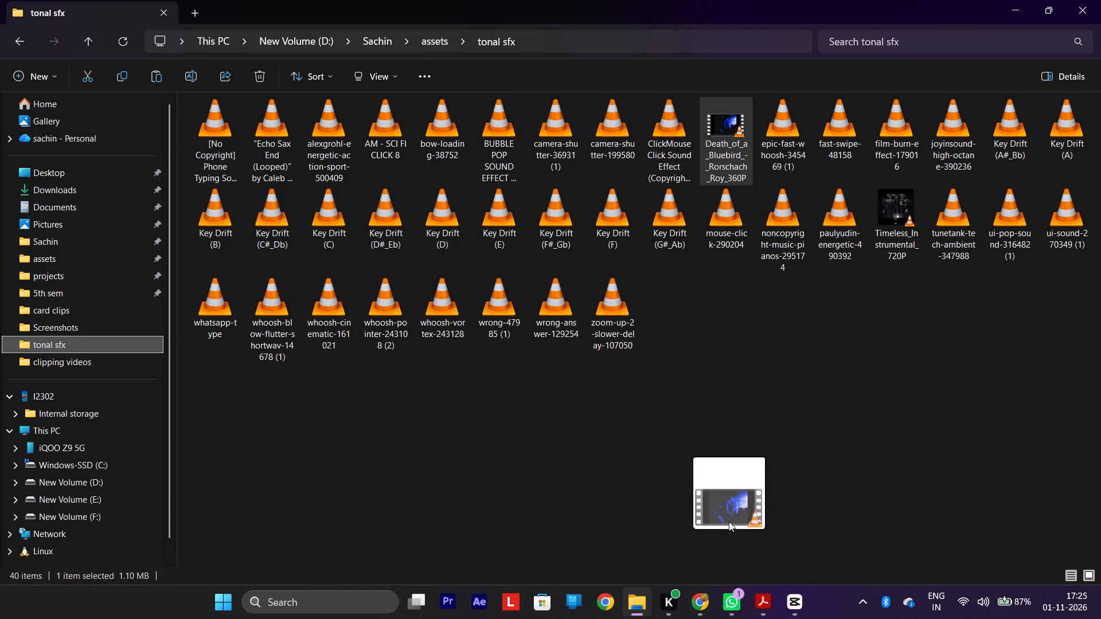
pyautogui.moveTo(729, 522); pyautogui.dragTo(795, 618)
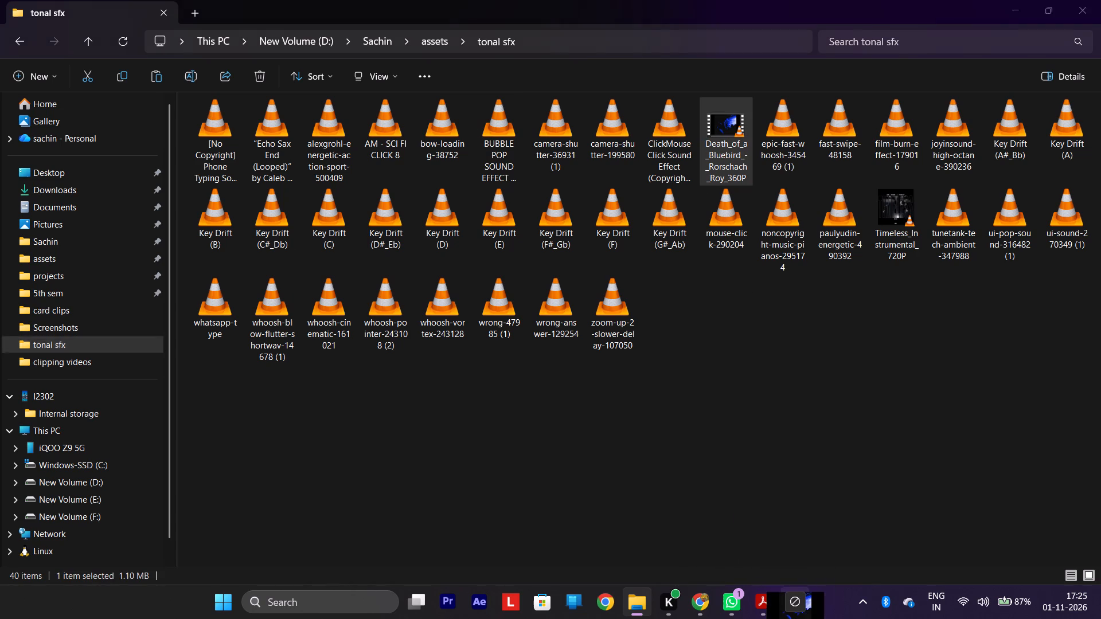
pyautogui.moveTo(795, 618); pyautogui.dragTo(283, 396)
# Extract the audio from the Death_of_a_Bluebird clip and delete its video part, keeping only the music.
pyautogui.hotkey('ctrl', 'shift', 's')
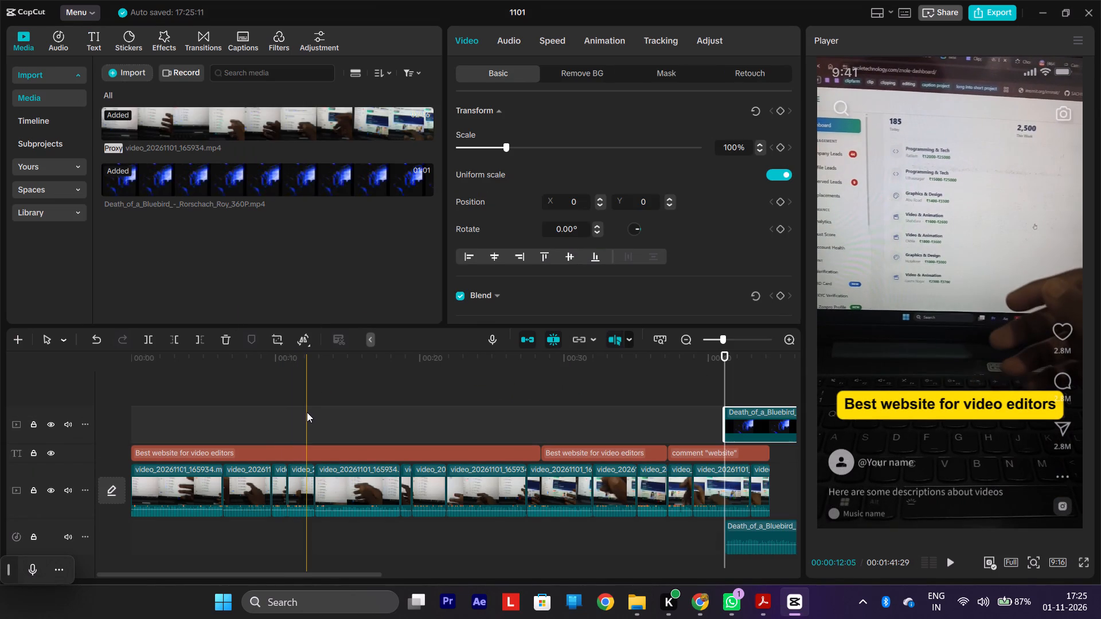
pyautogui.press('d')
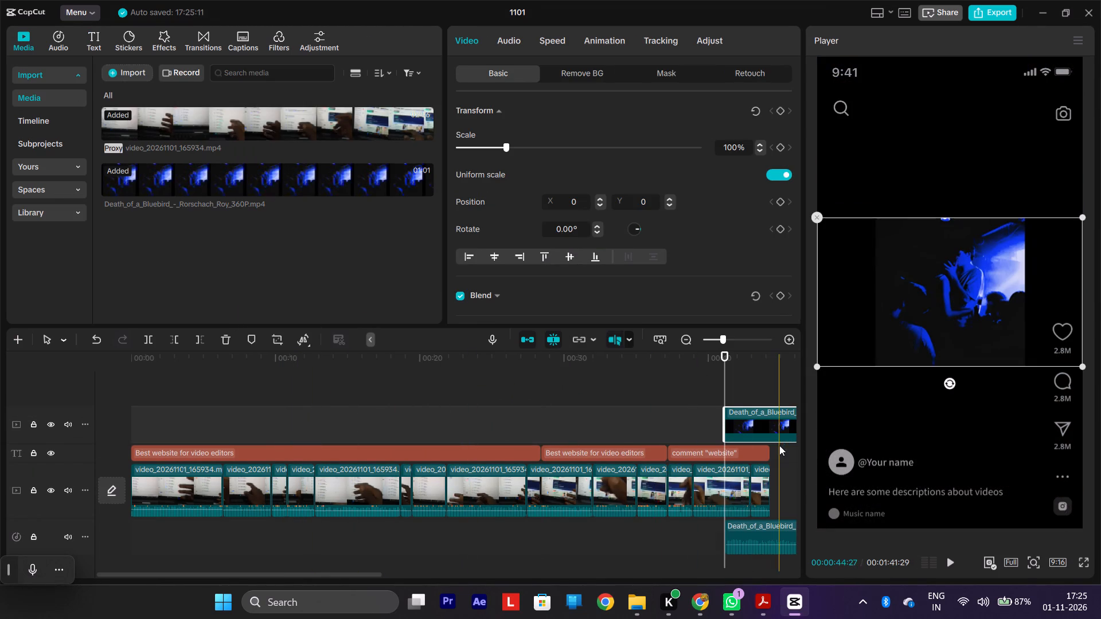
pyautogui.press('d')
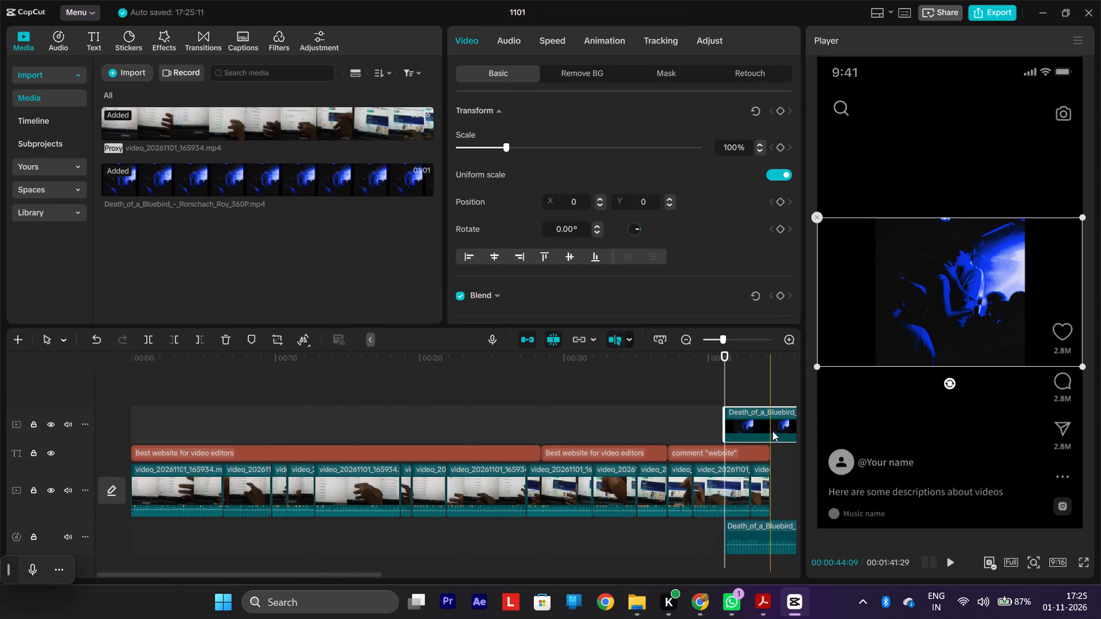
pyautogui.click(772, 431)
pyautogui.press('d')
# Move the extracted music clip to the start of the timeline.
pyautogui.moveTo(757, 520); pyautogui.dragTo(397, 535)
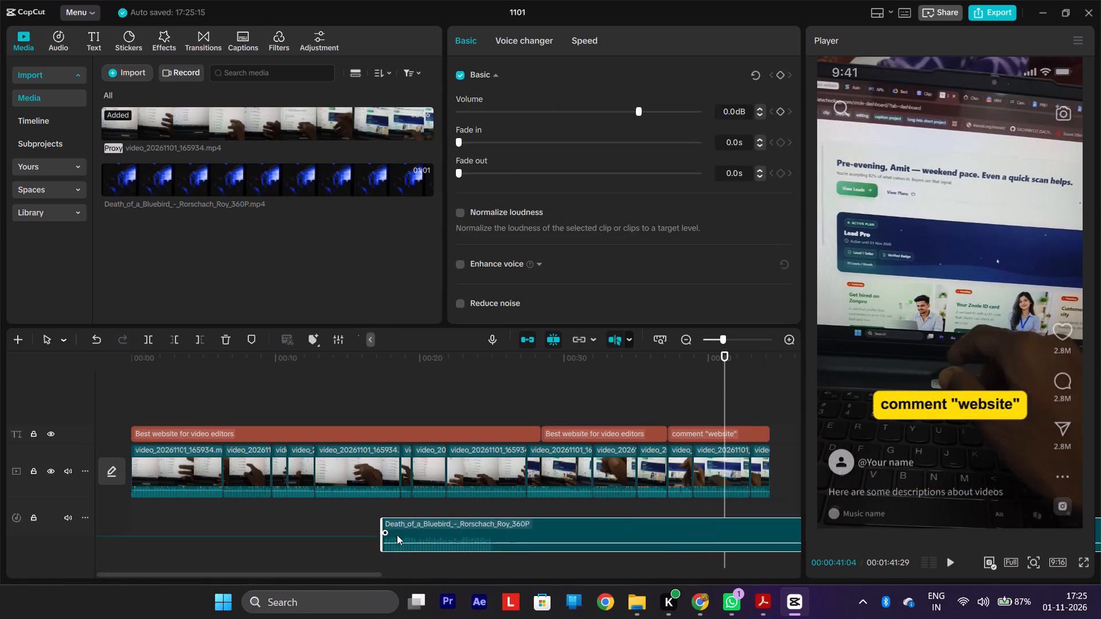
pyautogui.moveTo(397, 535); pyautogui.dragTo(47, 577)
# Lower the music volume to -16.8 dB while listening to the video play.
pyautogui.press('space')
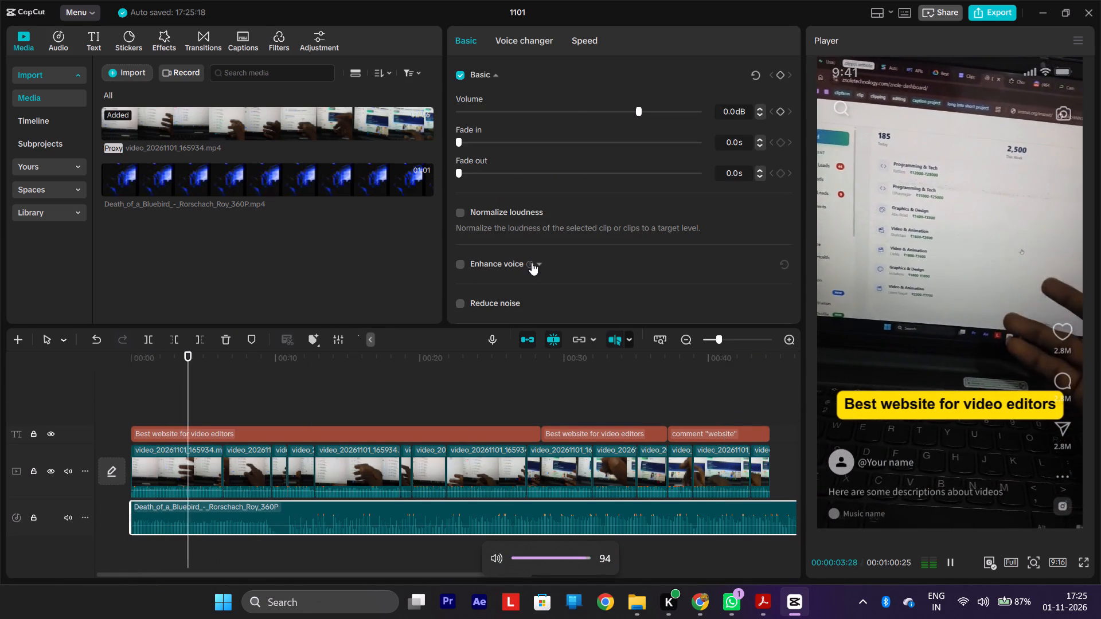
pyautogui.click(570, 114)
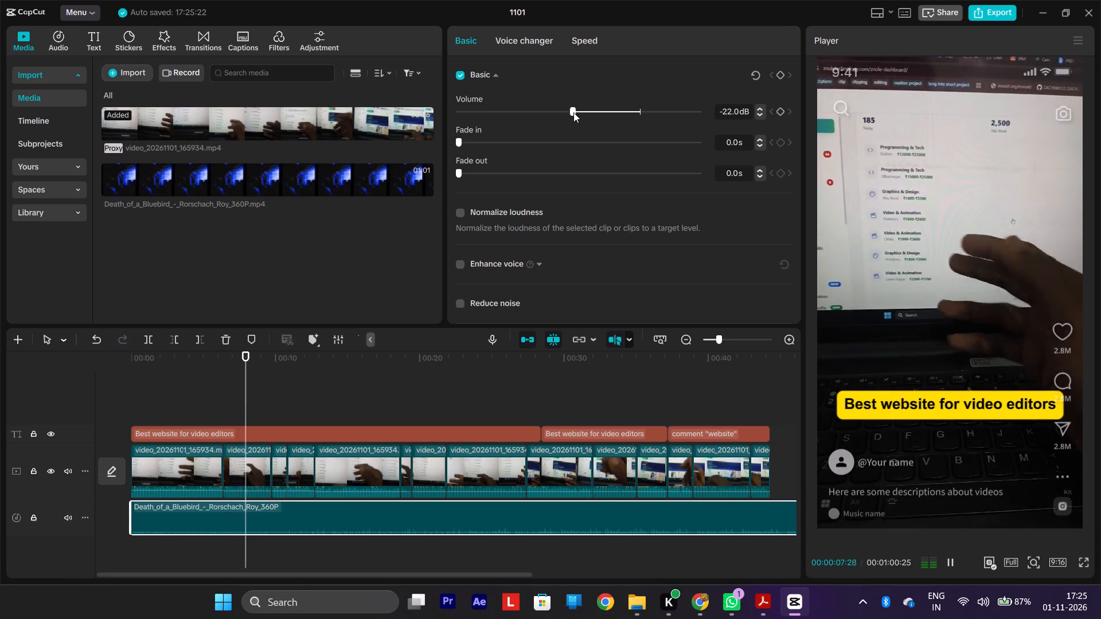
pyautogui.moveTo(573, 112); pyautogui.dragTo(580, 116)
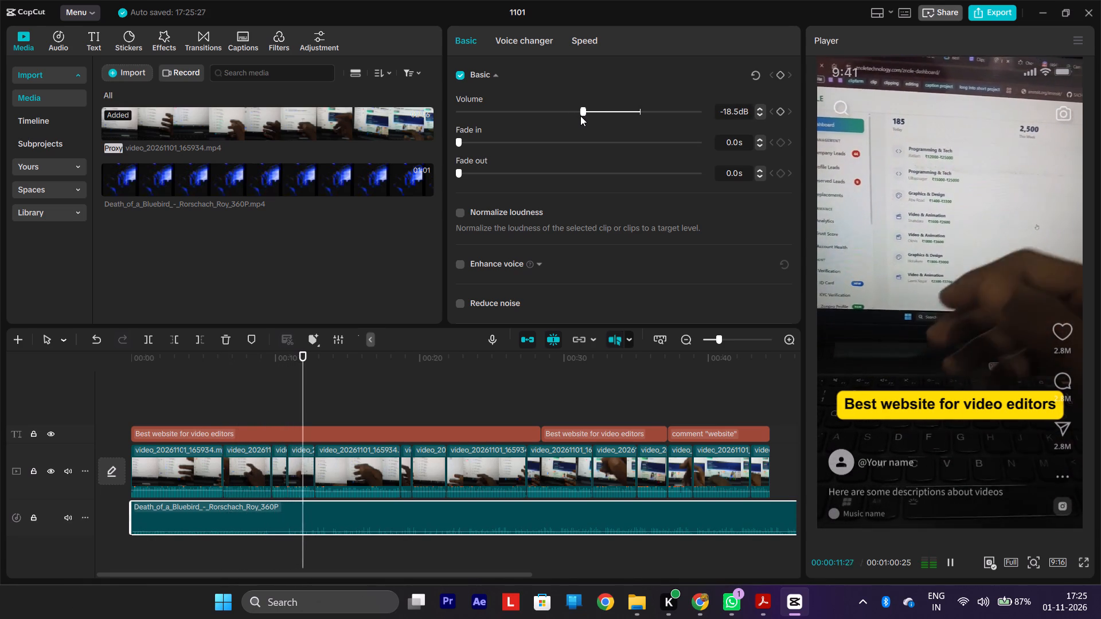
pyautogui.click(585, 112)
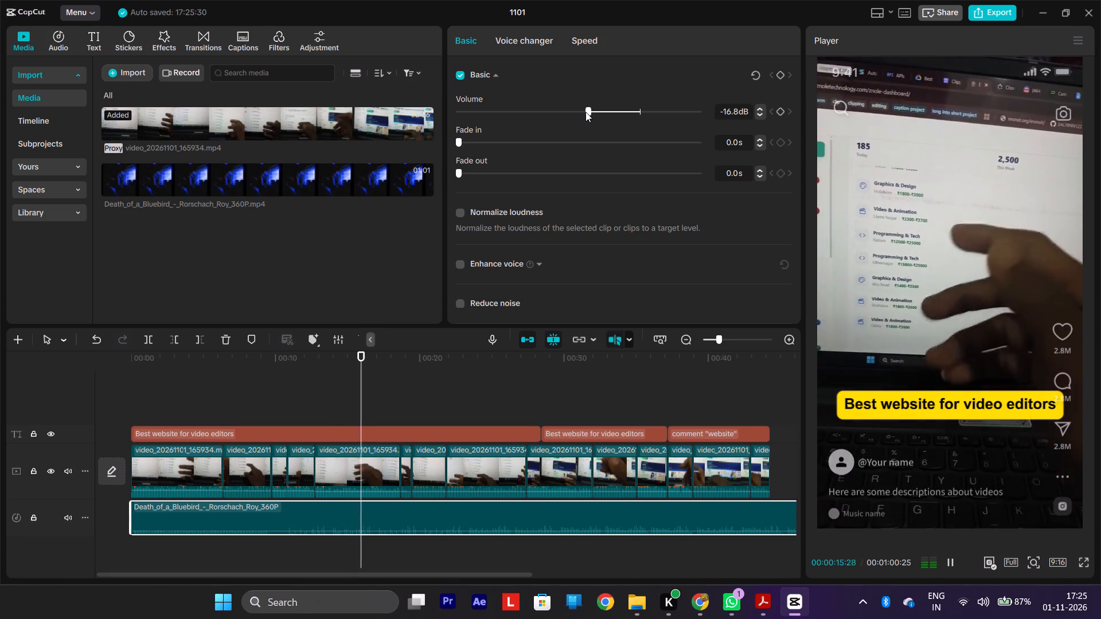
# Trim the end of the music clip to the end of the video at 00:00:44:09.
pyautogui.hscroll(-1, 662, 378)
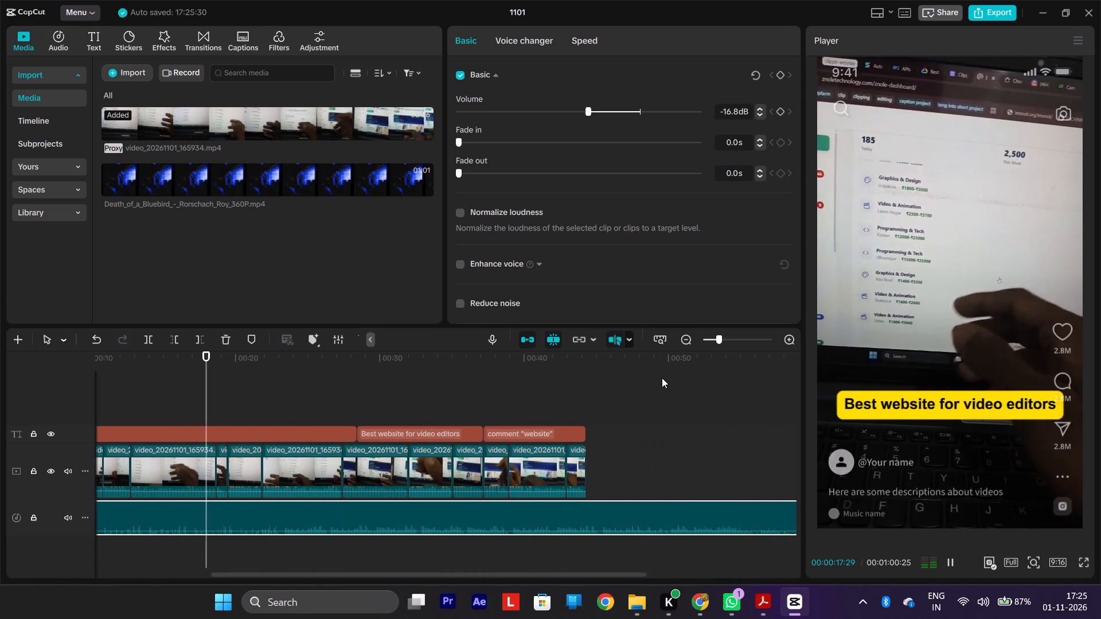
pyautogui.press('space')
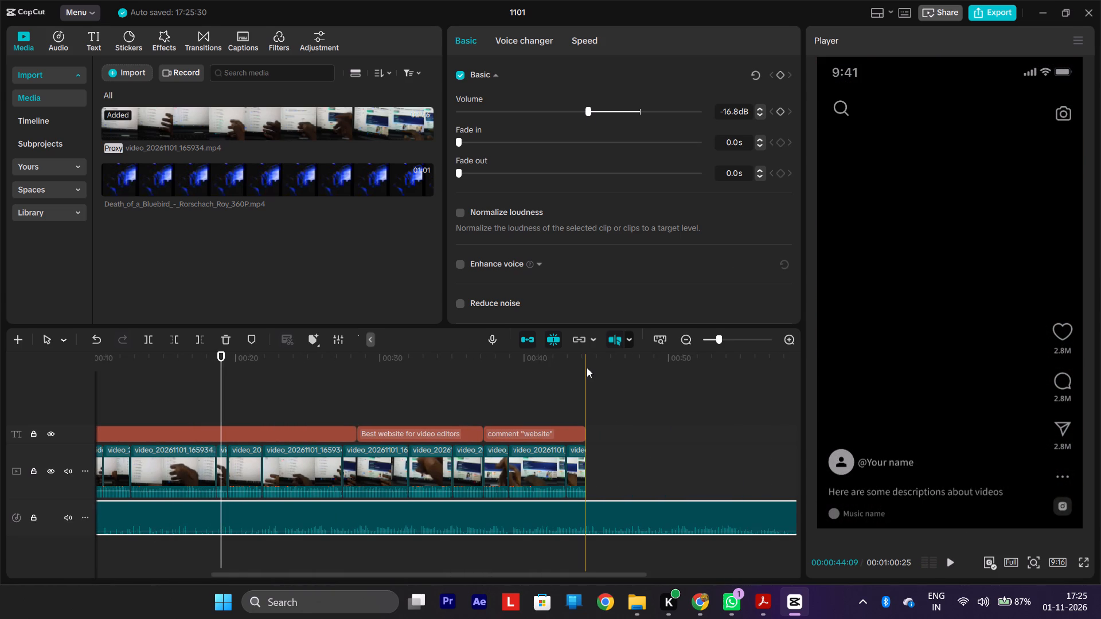
pyautogui.press('w')
# Play the video's ending and opening to check the mix with the background music.
pyautogui.press('space')
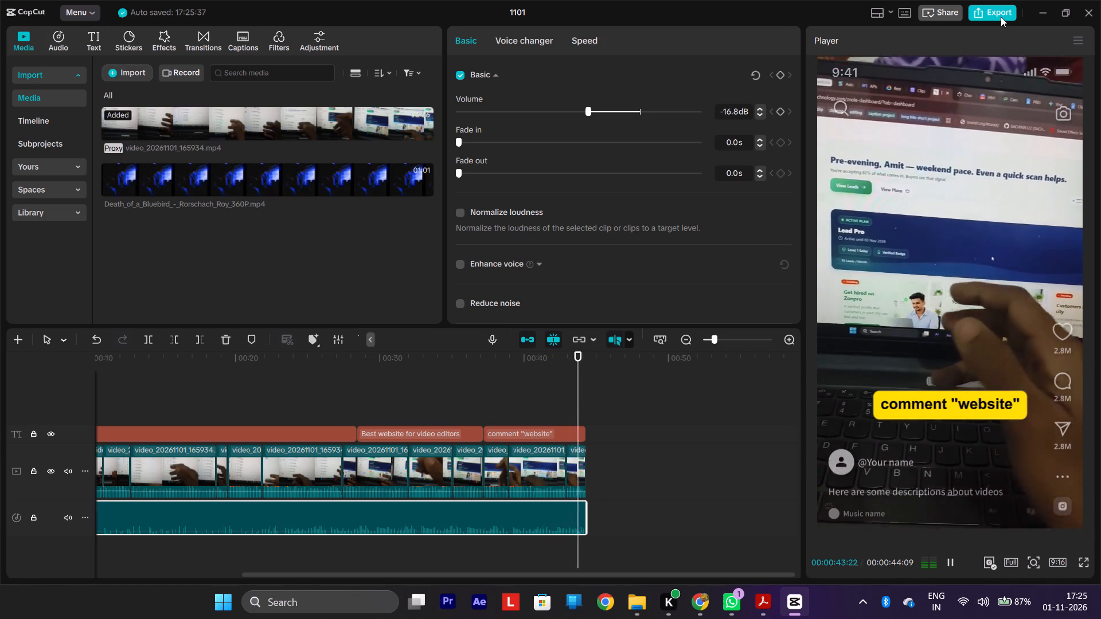
pyautogui.press('space')
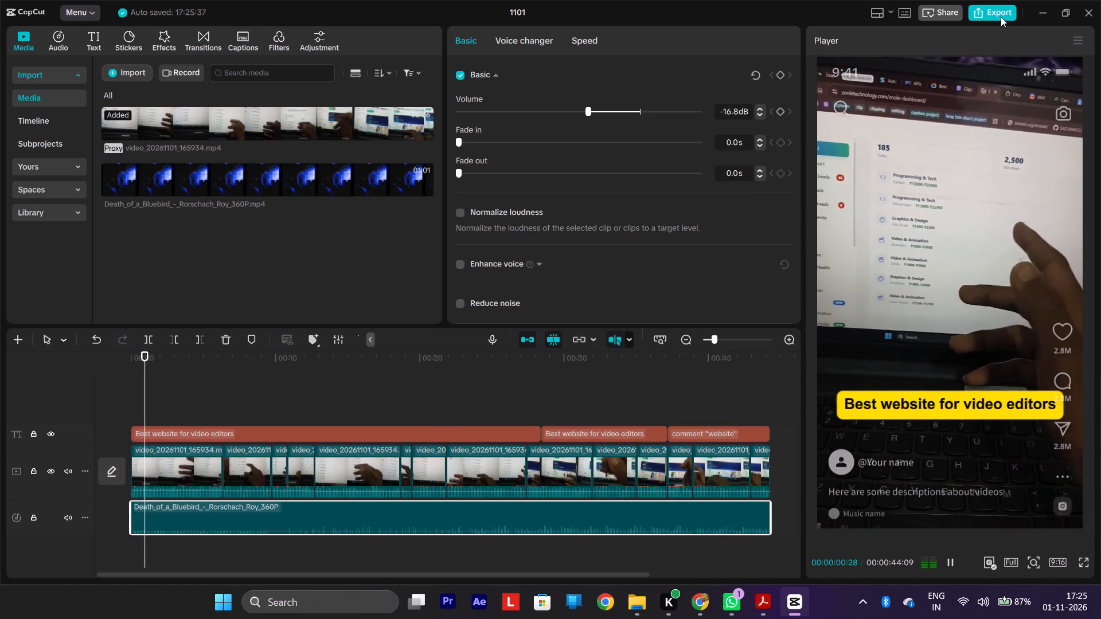
pyautogui.press('space')
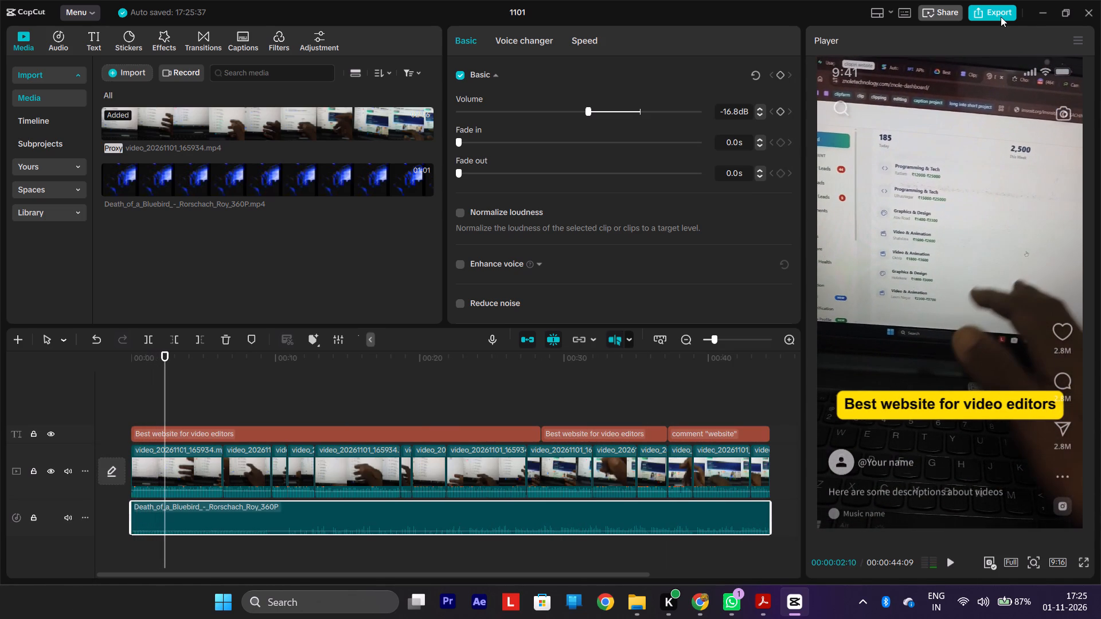
# Export the timeline under the name znole, with video output turned on and the separate audio output turned off.
pyautogui.click(1001, 17)
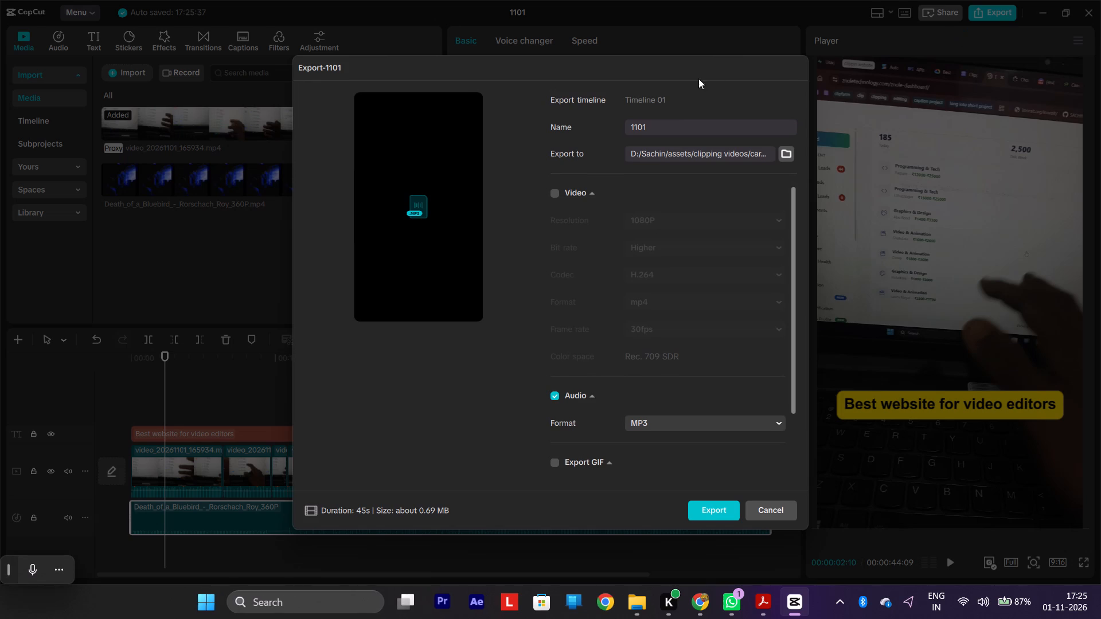
pyautogui.tripleClick(666, 123)
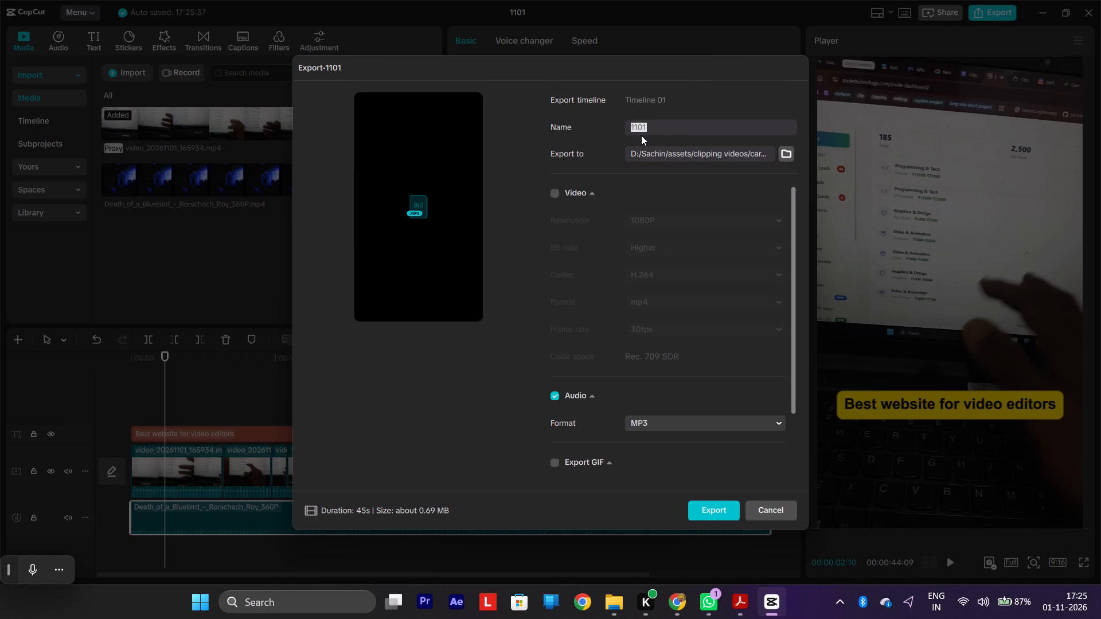
pyautogui.write('znole')
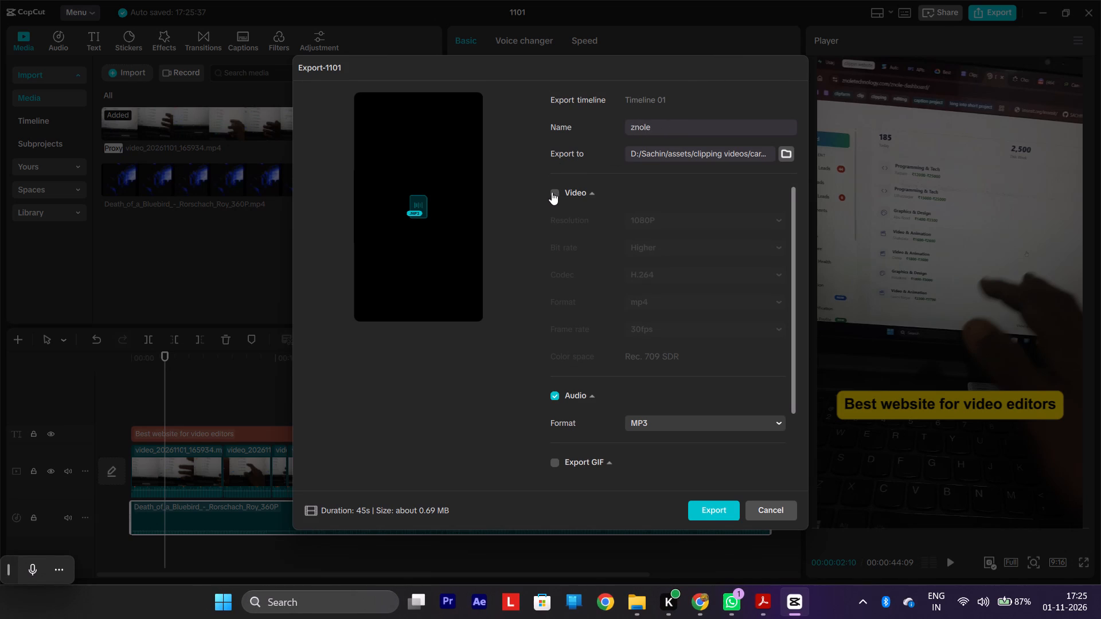
pyautogui.click(554, 195)
pyautogui.click(557, 398)
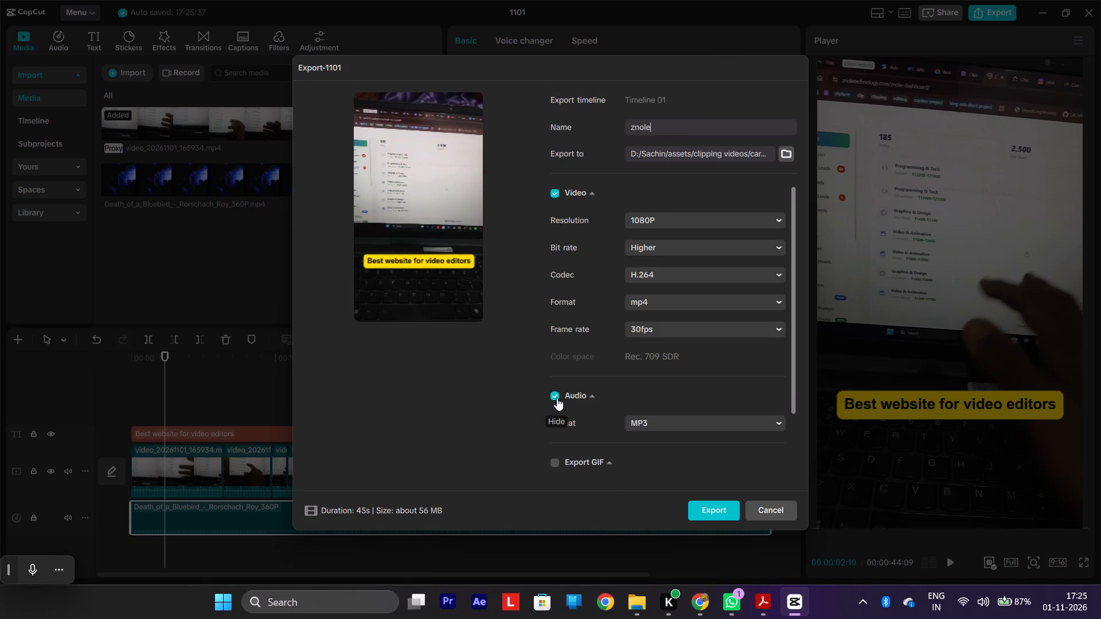
pyautogui.click(725, 507)
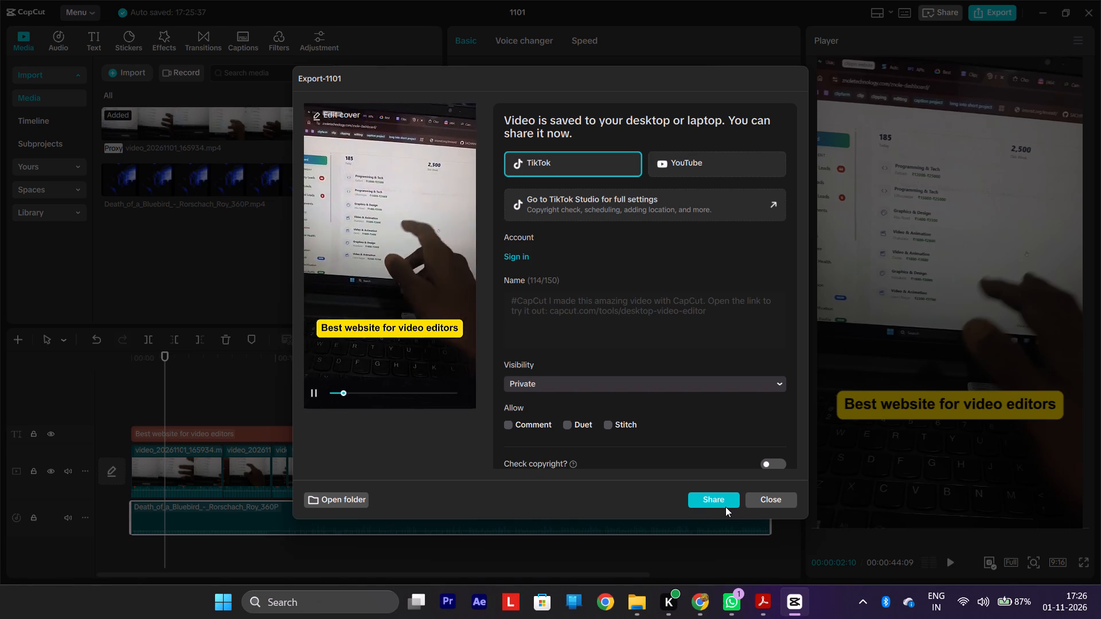
pyautogui.press('Escape')
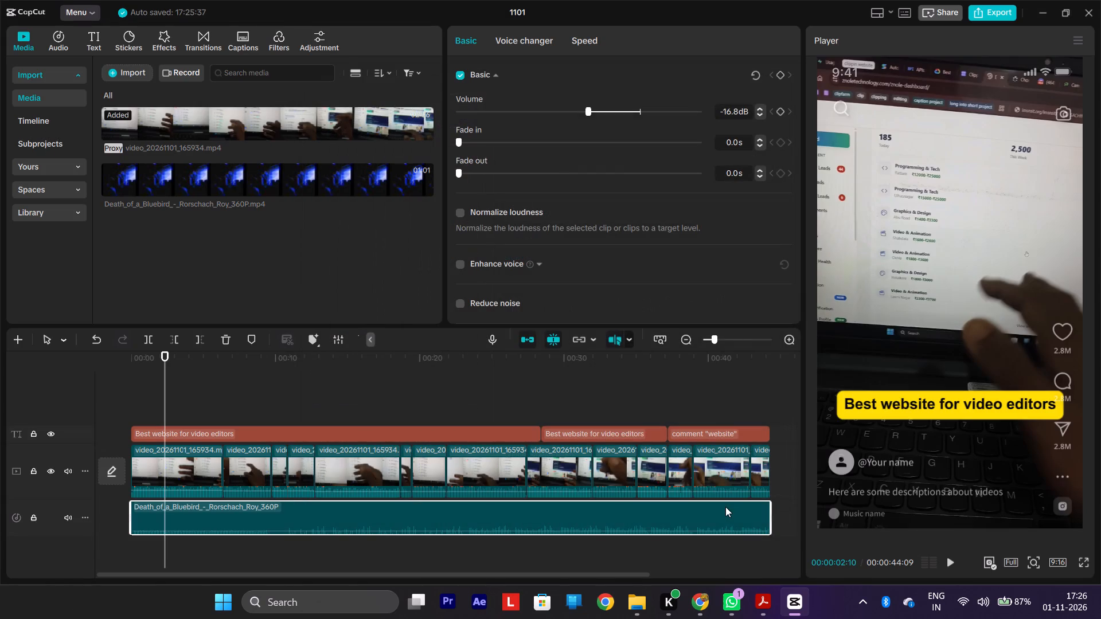
# In File Explorer, copy the znole video from the card clips folder into the iQOO Z9 5G phone's internal storage.
pyautogui.click(603, 604)
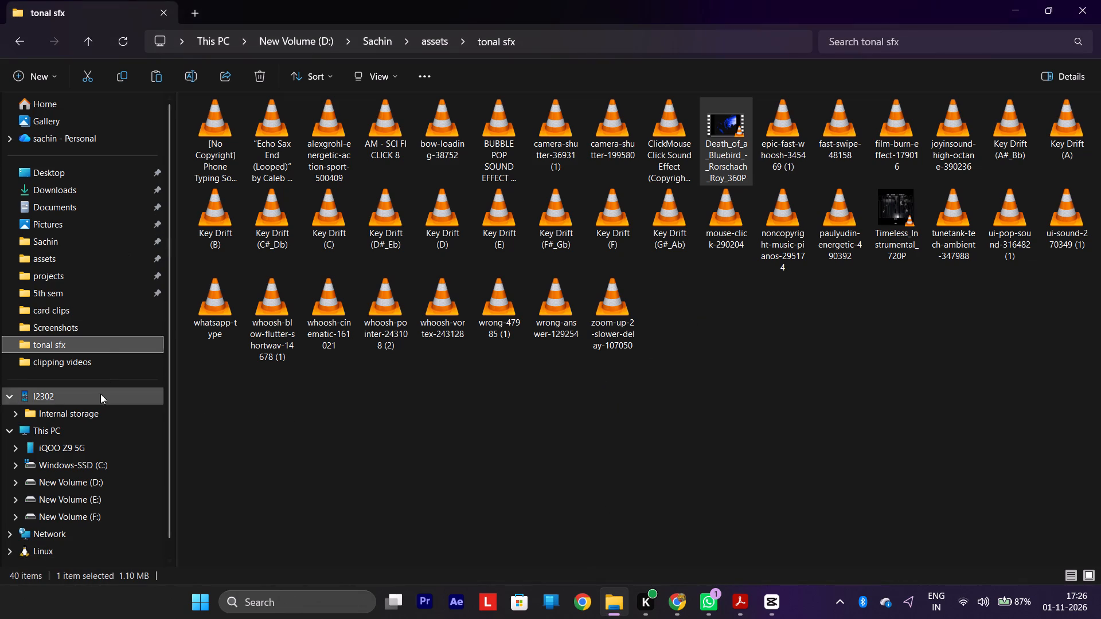
pyautogui.click(85, 315)
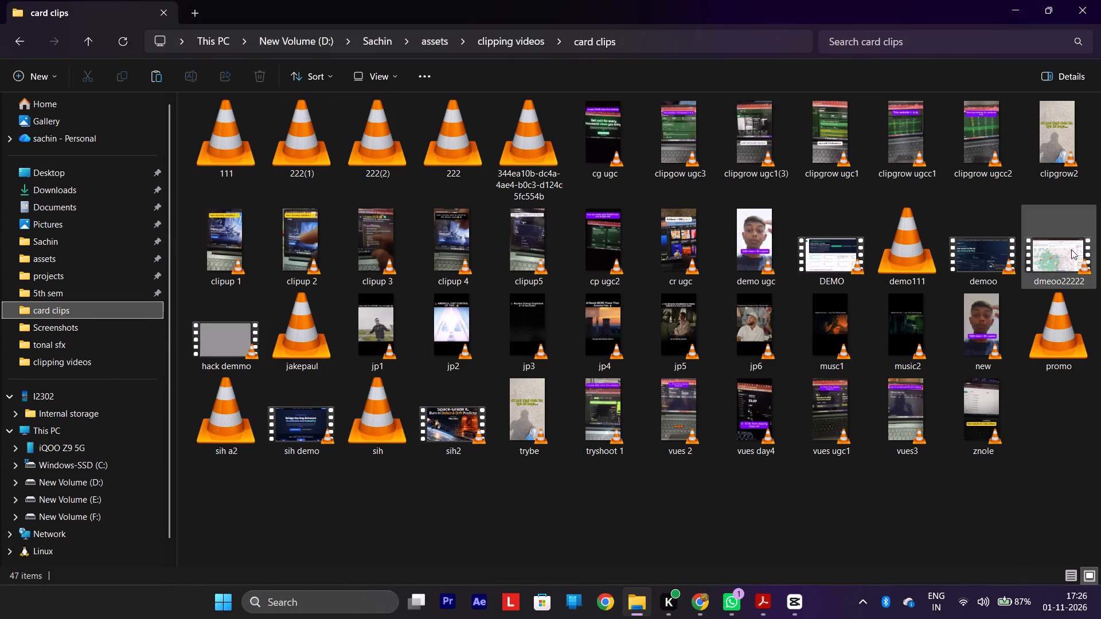
pyautogui.click(993, 432)
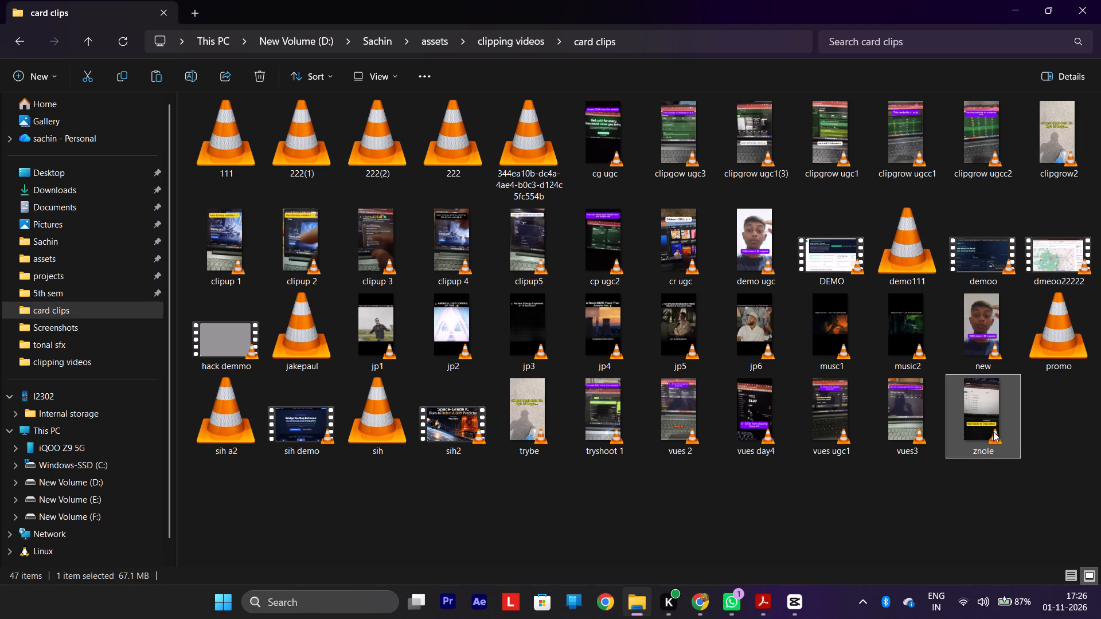
pyautogui.hotkey('ctrl', 'c')
pyautogui.click(105, 449)
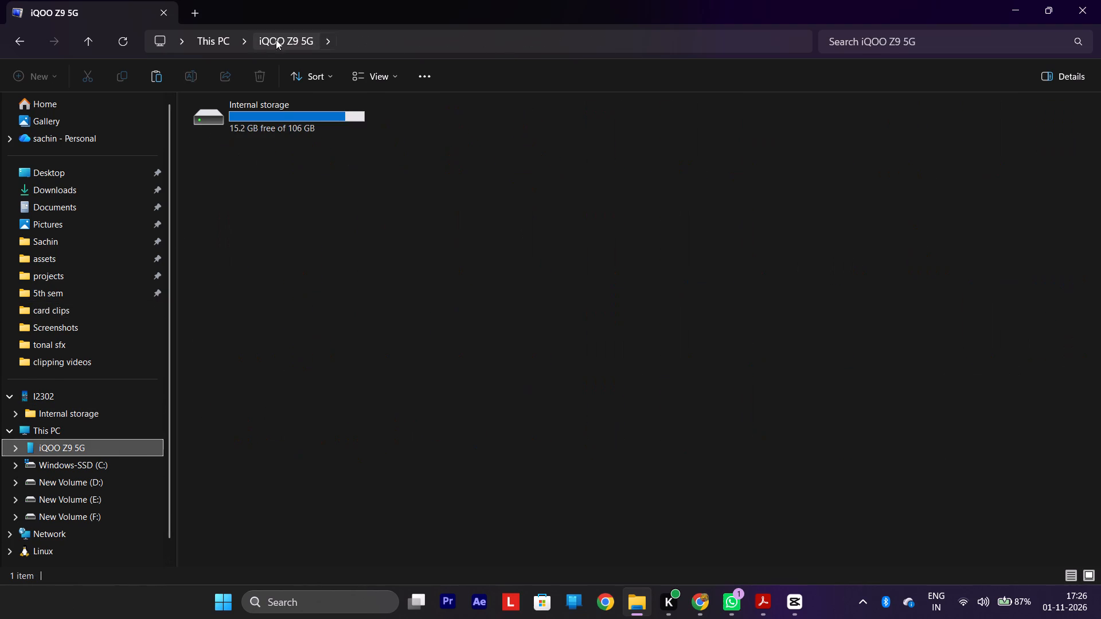
pyautogui.doubleClick(280, 105)
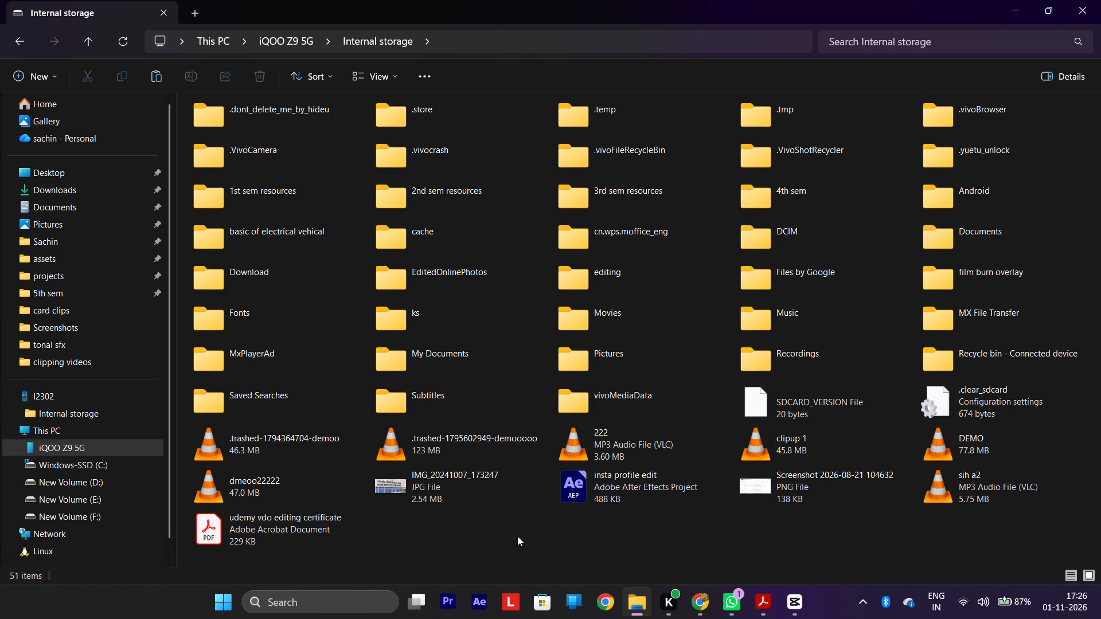
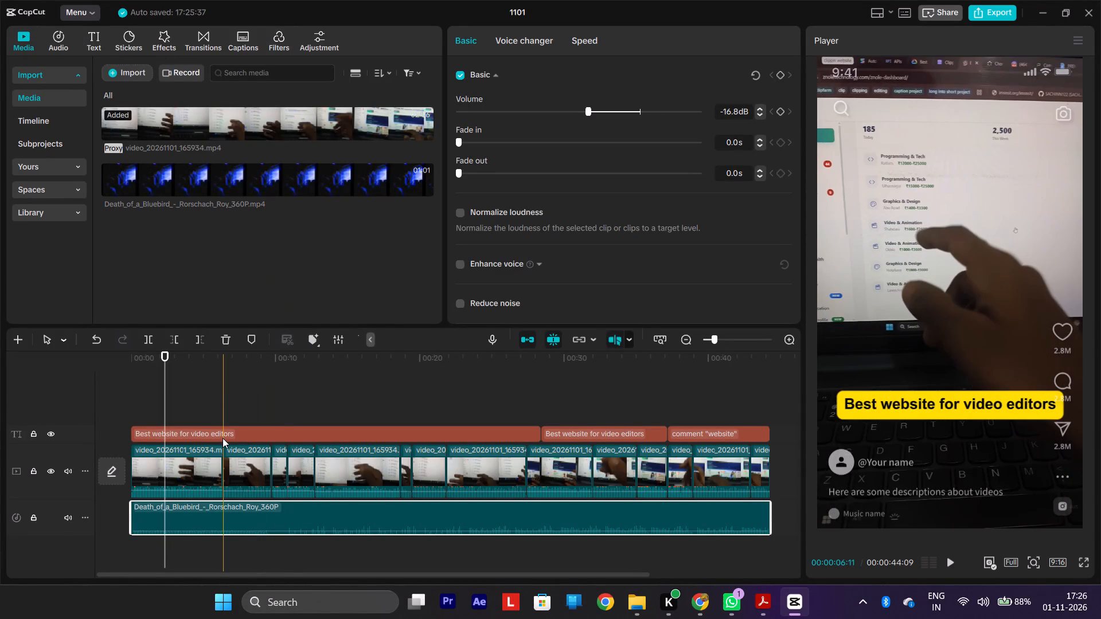
# Duplicate the first "Best website for video editors" title onto a new track above and extend it to the end of the video.
pyautogui.keyDown('alt'); pyautogui.moveTo(227, 436); pyautogui.dragTo(227, 424); pyautogui.keyUp('alt')
pyautogui.click(523, 408)
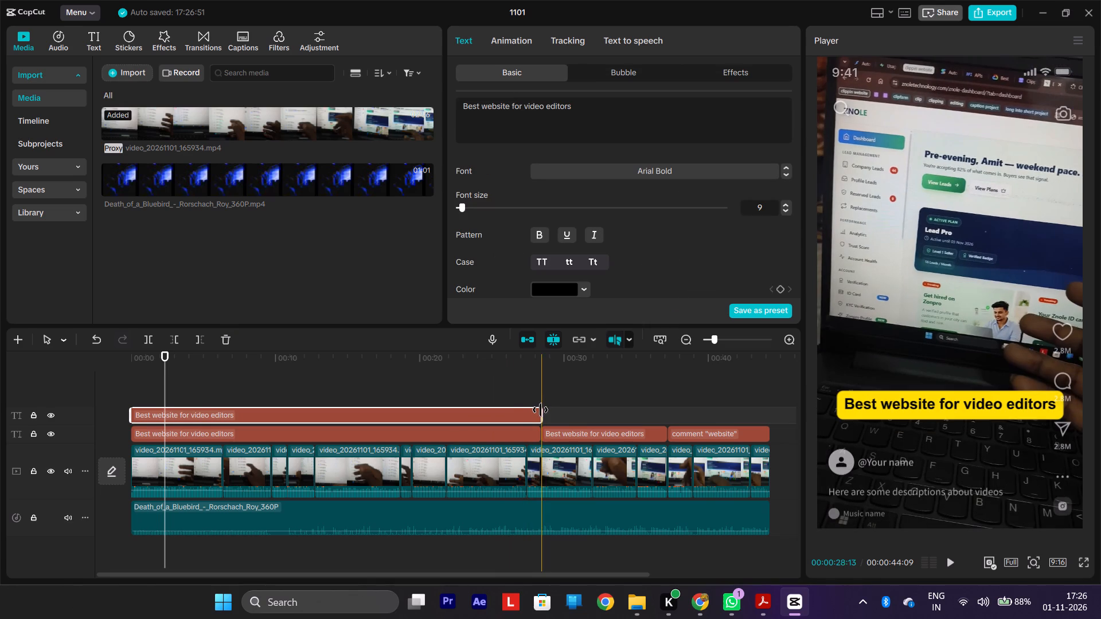
pyautogui.moveTo(542, 410); pyautogui.dragTo(766, 441)
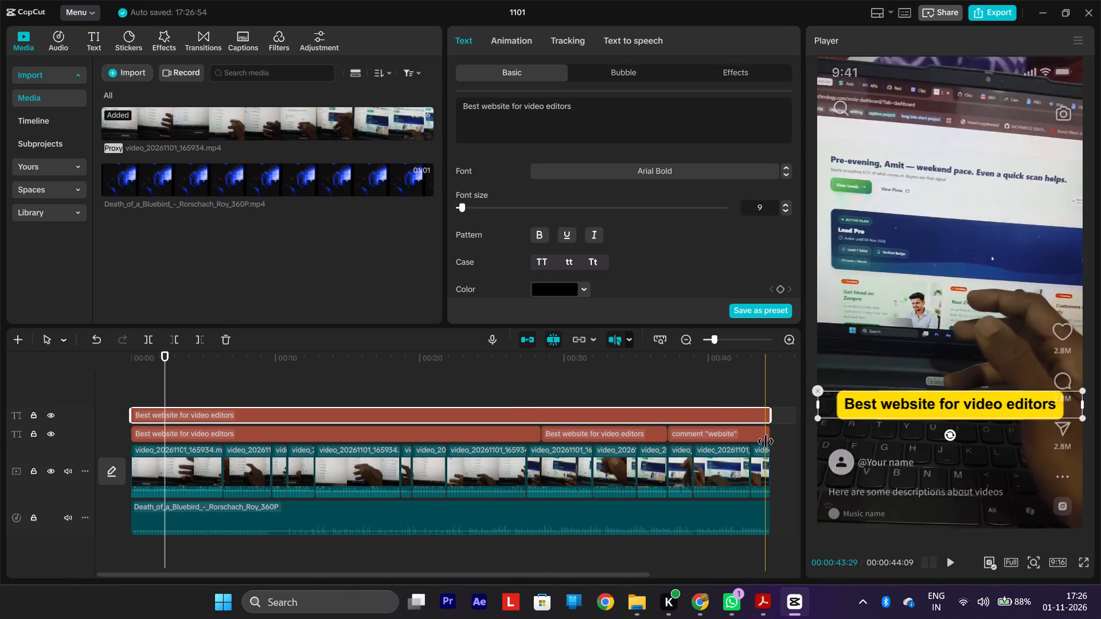
# Change the duplicated title to read "preview", place it above the caption, and restyle it as plain white text without the yellow background.
pyautogui.tripleClick(577, 123)
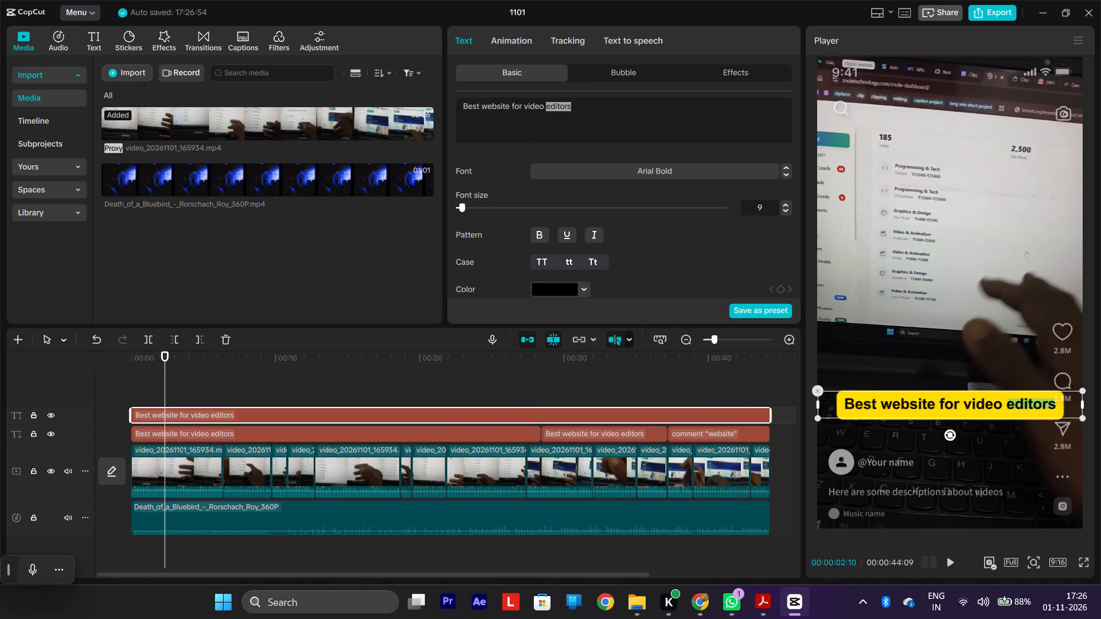
pyautogui.write('preview')
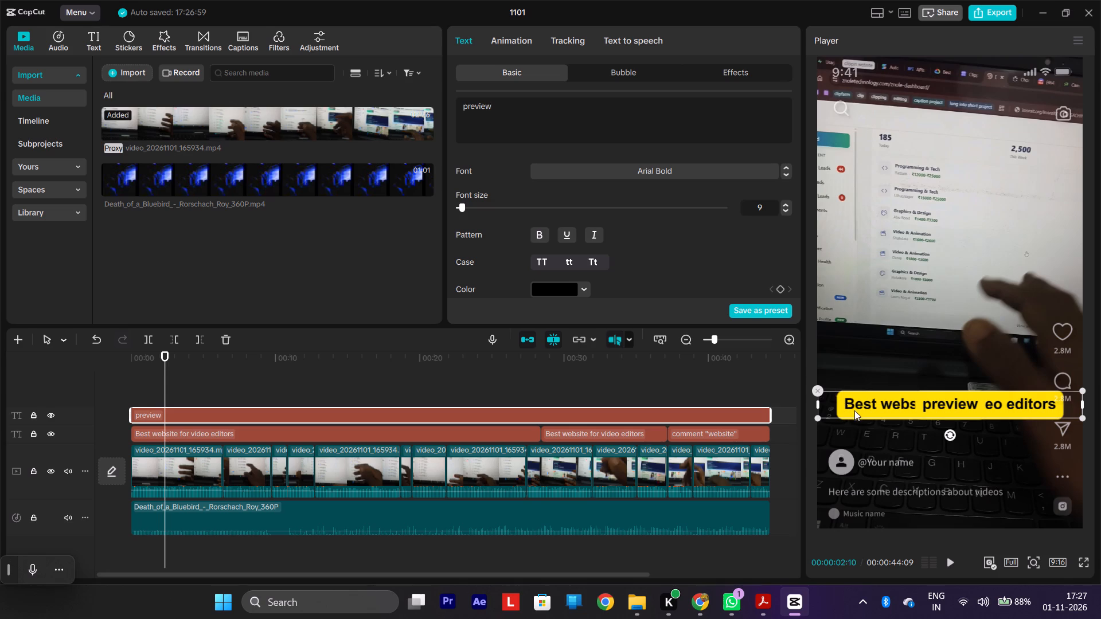
pyautogui.moveTo(861, 417); pyautogui.dragTo(874, 315)
pyautogui.scroll(-1, 663, 237)
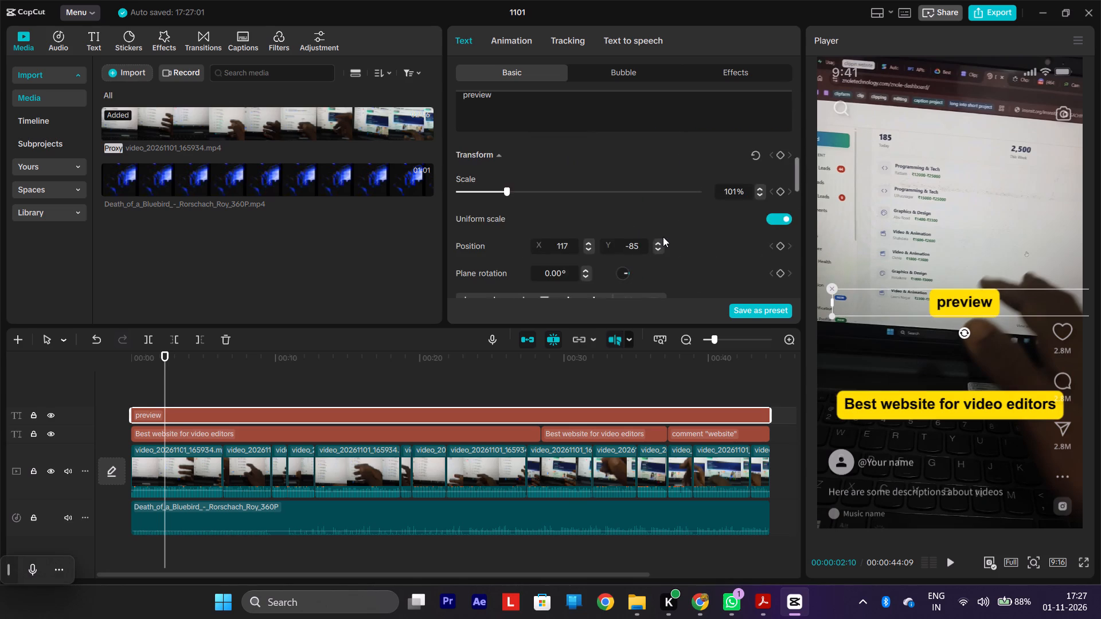
pyautogui.scroll(1, 663, 237)
pyautogui.click(480, 256)
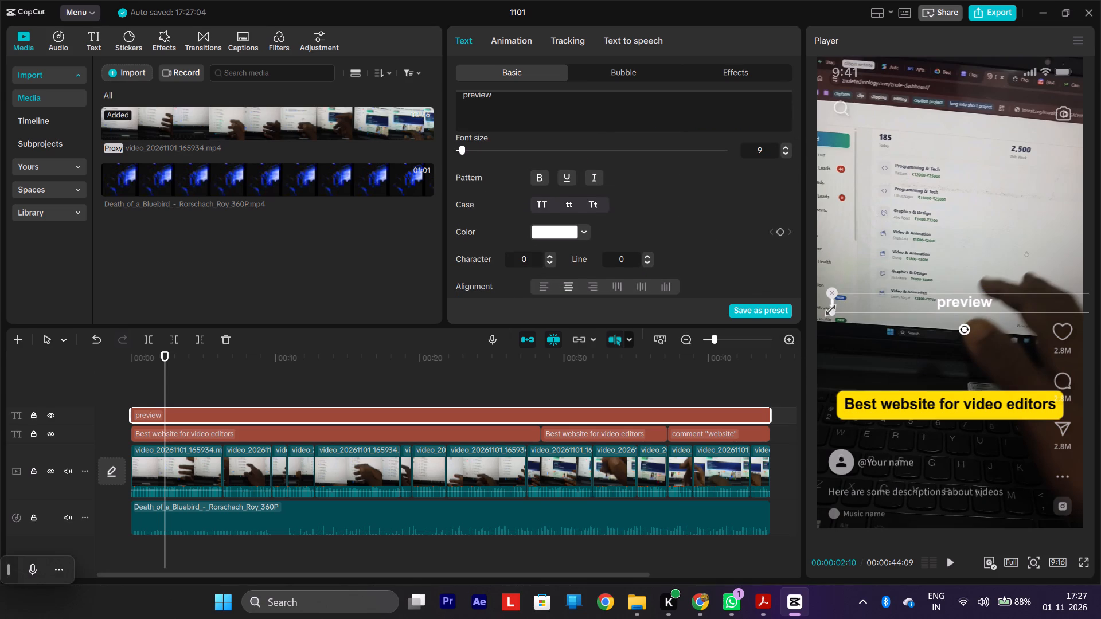
# Rotate the preview text about 59°, scale it to 500%, and place it across the frame at X 0, Y -146.
pyautogui.moveTo(829, 311); pyautogui.dragTo(605, 465)
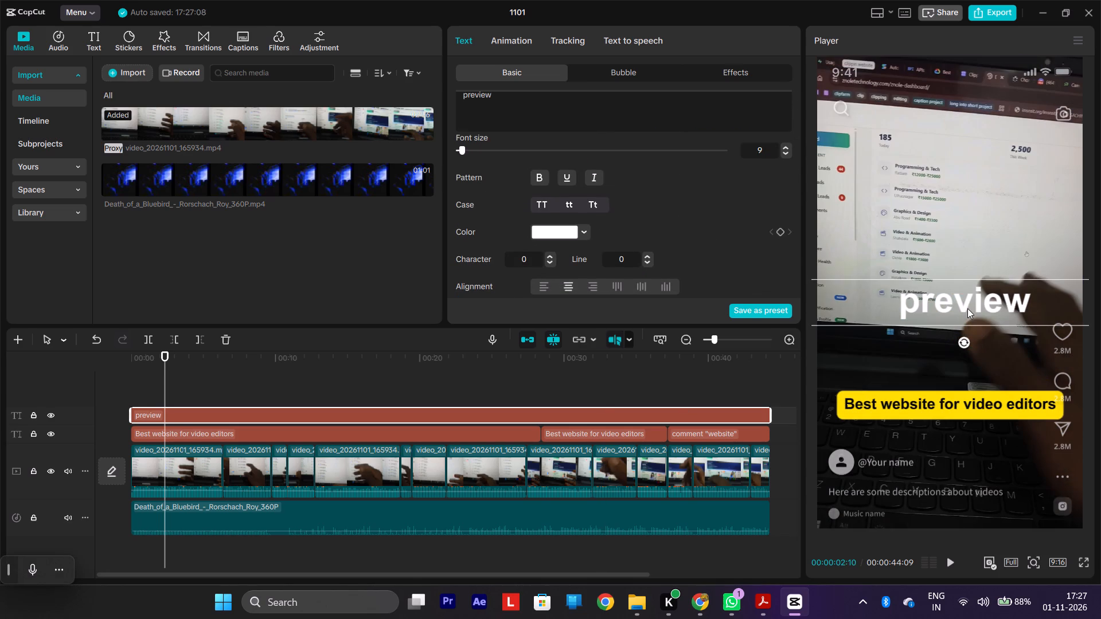
pyautogui.moveTo(967, 308); pyautogui.dragTo(926, 303)
pyautogui.moveTo(924, 338); pyautogui.dragTo(865, 338)
pyautogui.scroll(-1, 644, 217)
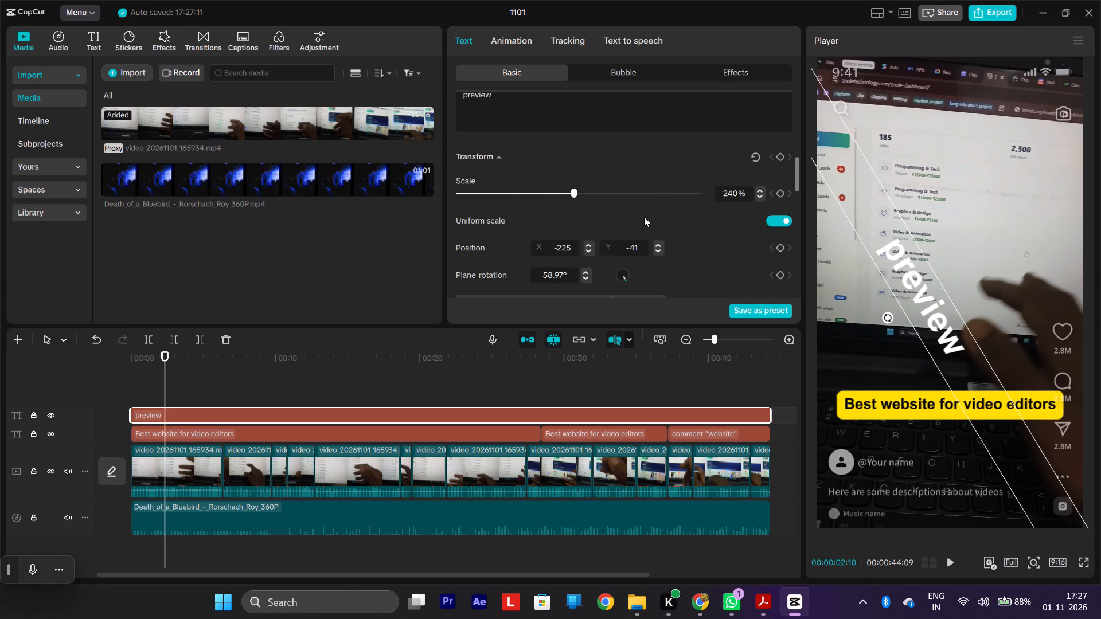
pyautogui.scroll(-1, 644, 217)
pyautogui.moveTo(568, 190); pyautogui.dragTo(704, 226)
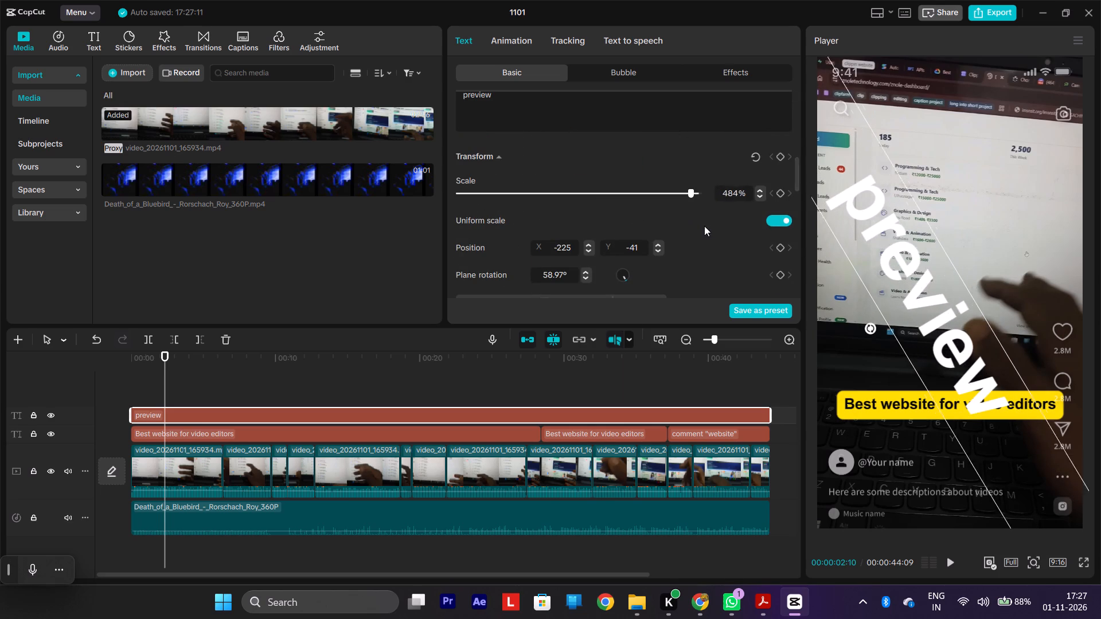
pyautogui.moveTo(704, 226); pyautogui.dragTo(710, 227)
pyautogui.moveTo(890, 272); pyautogui.dragTo(919, 285)
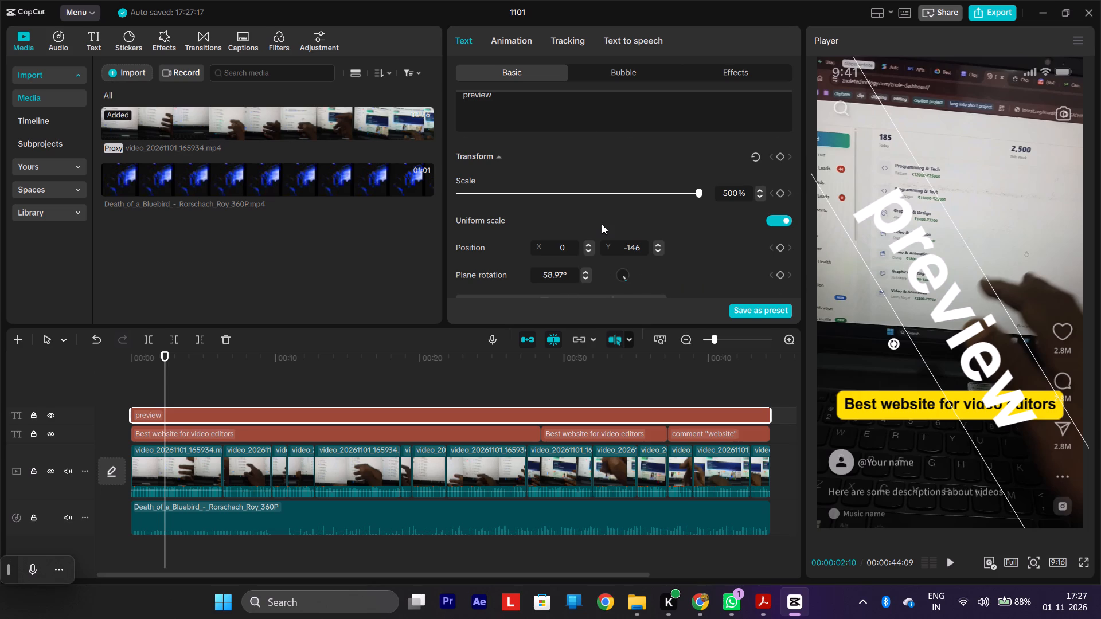
# Look through the preview text's remaining style settings, from background to glow and shadow.
pyautogui.scroll(-3, 602, 224)
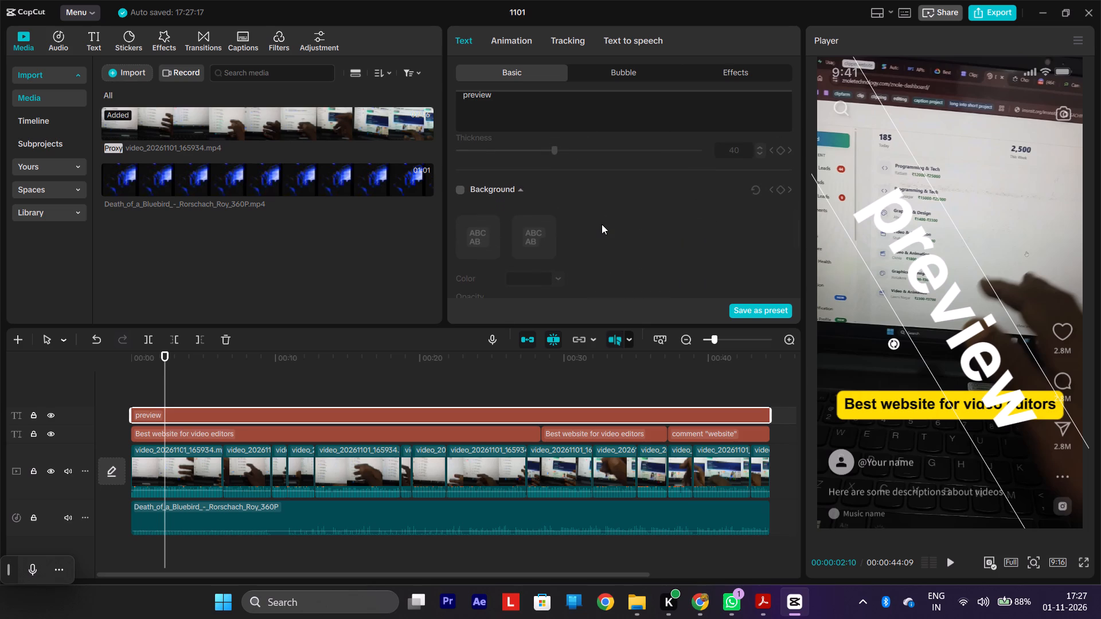
pyautogui.scroll(-6, 602, 224)
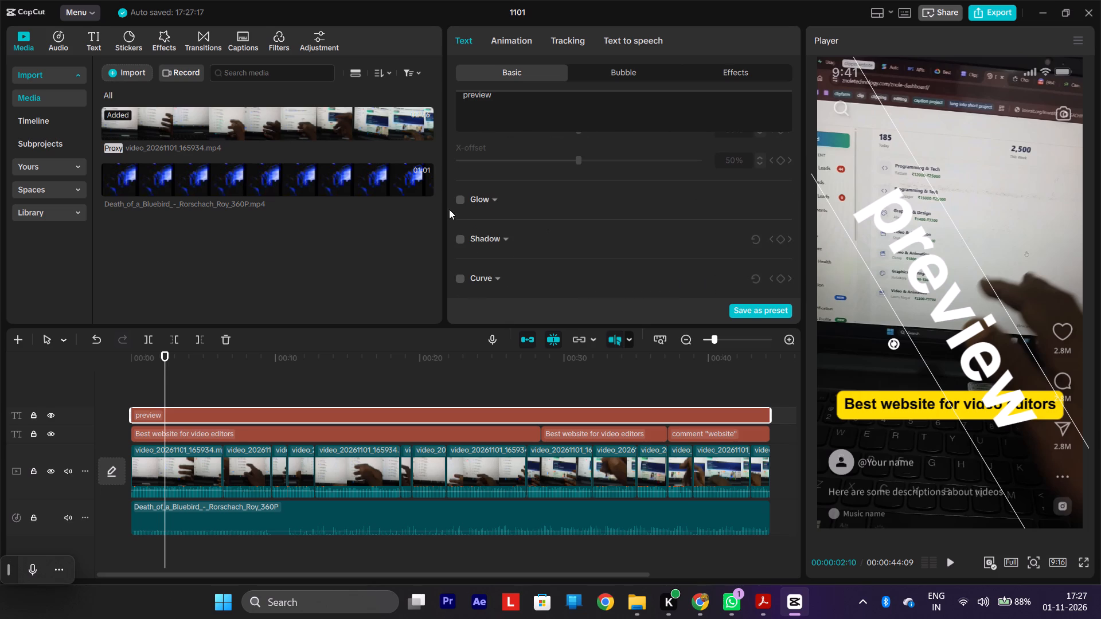
pyautogui.click(493, 237)
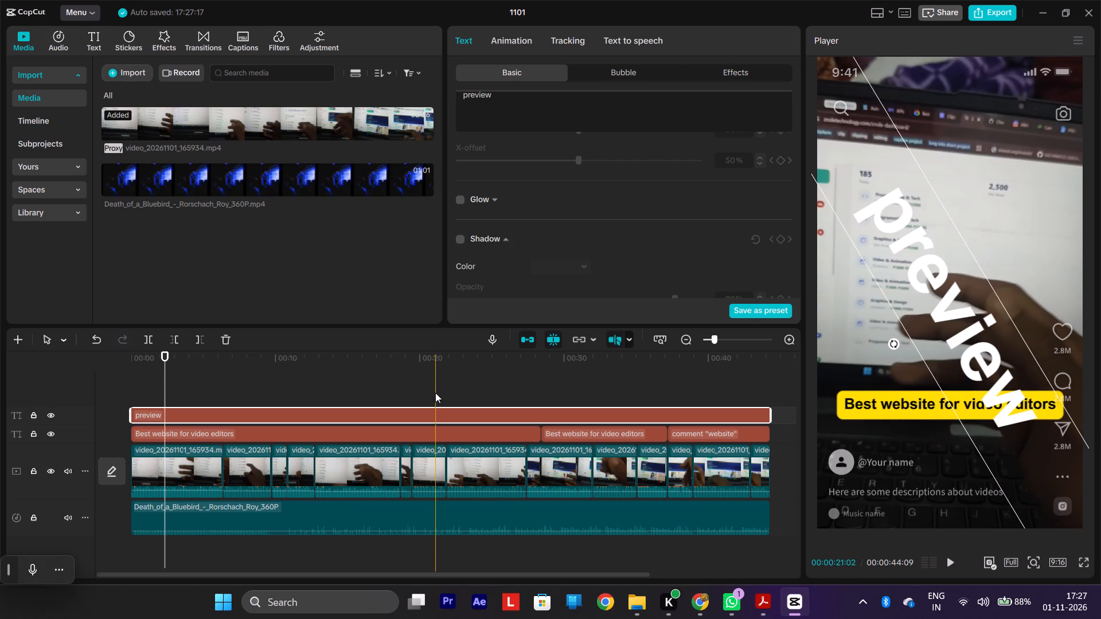
# Turn the preview title into a compound clip.
pyautogui.press('g')
pyautogui.scroll(1, 555, 254)
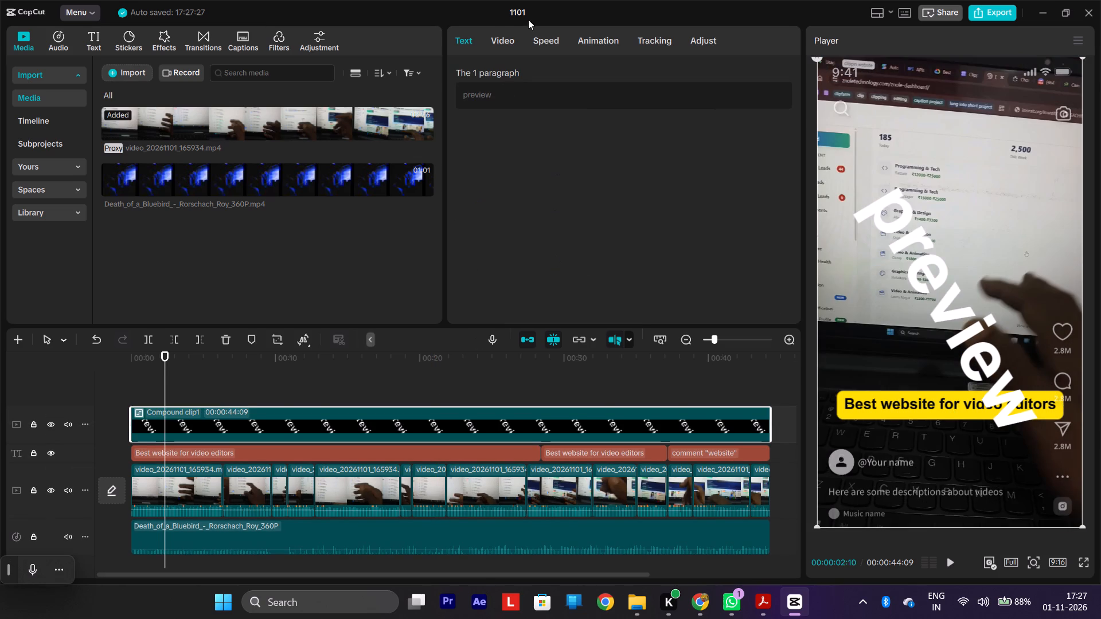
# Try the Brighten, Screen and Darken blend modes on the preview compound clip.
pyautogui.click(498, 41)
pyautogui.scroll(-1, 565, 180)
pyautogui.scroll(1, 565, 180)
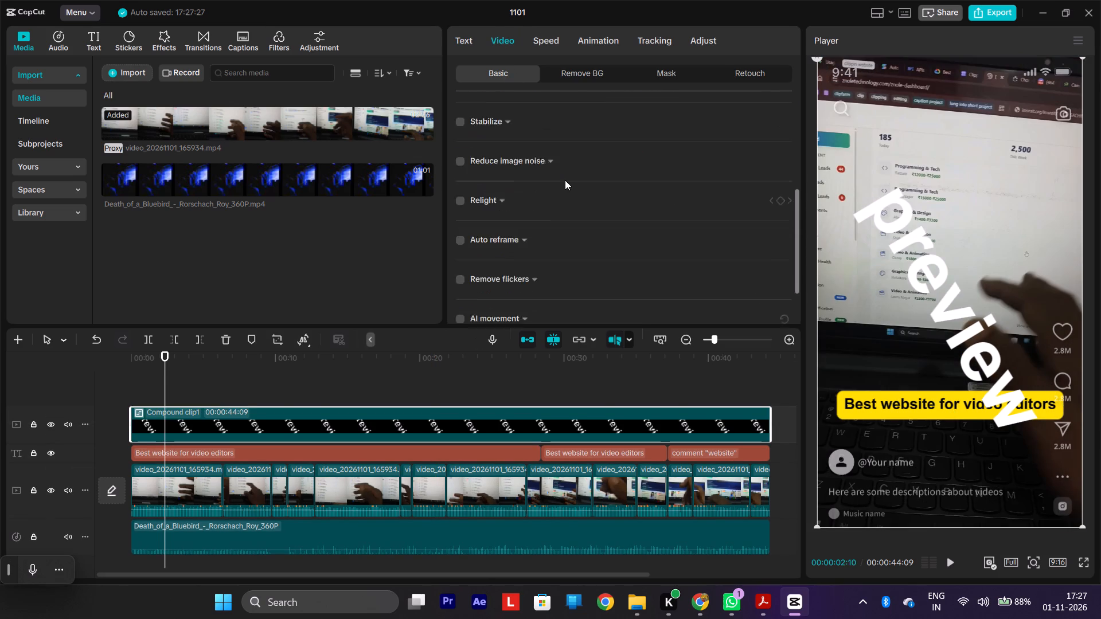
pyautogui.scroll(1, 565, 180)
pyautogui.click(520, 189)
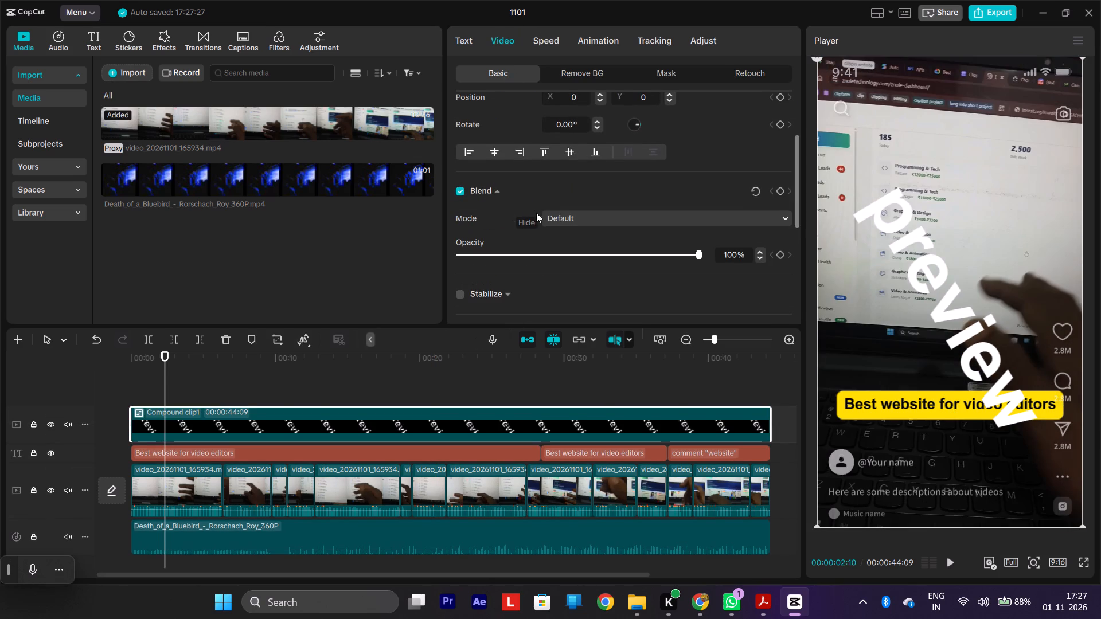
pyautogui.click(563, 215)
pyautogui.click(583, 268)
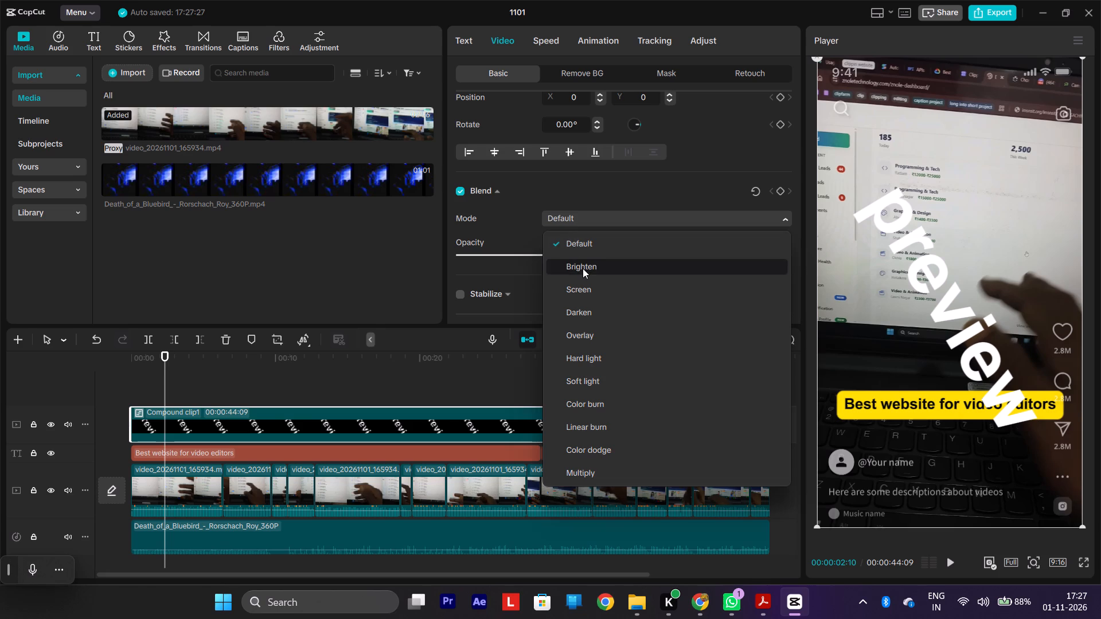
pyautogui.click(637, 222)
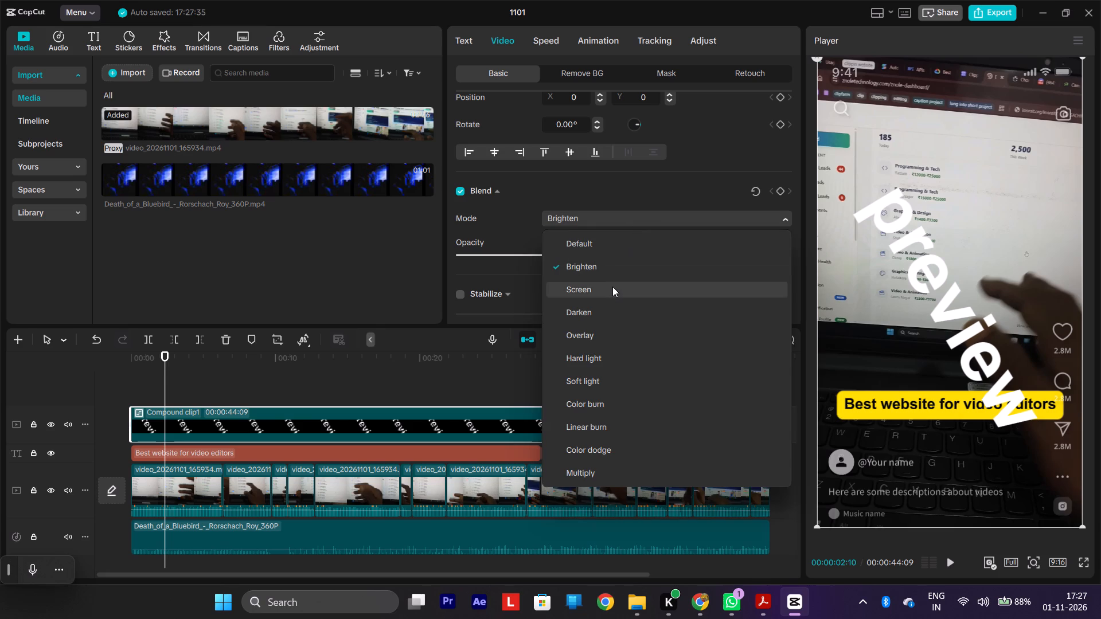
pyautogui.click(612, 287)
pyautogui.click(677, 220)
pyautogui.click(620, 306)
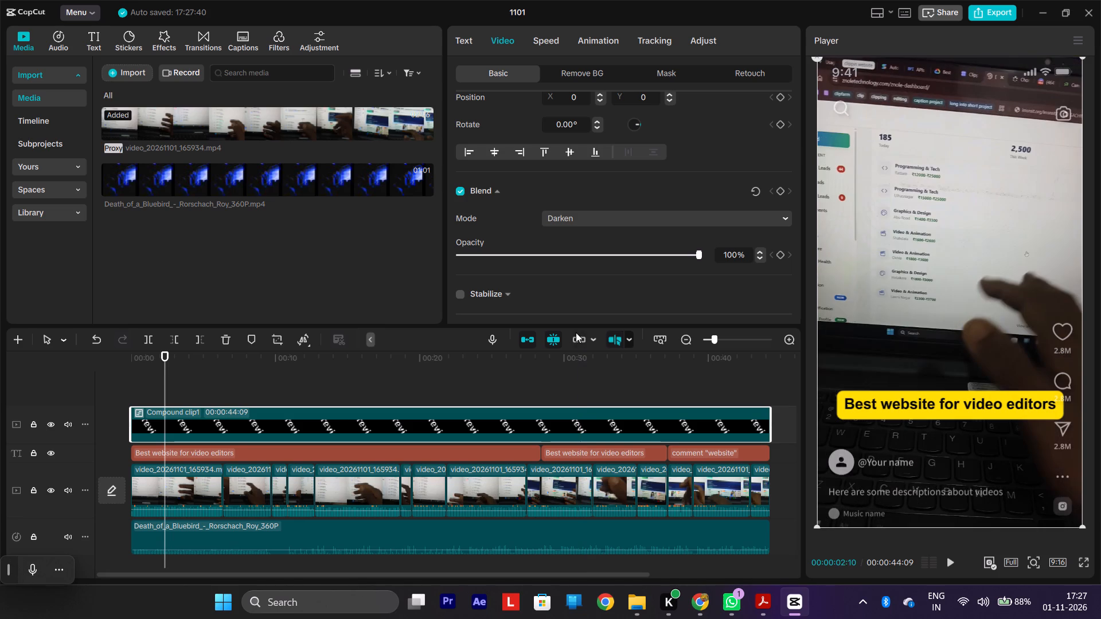
# Set the preview compound clip's blend mode to Overlay with 42% opacity, and play a short stretch to check the watermark.
pyautogui.click(600, 227)
pyautogui.click(606, 224)
pyautogui.click(589, 343)
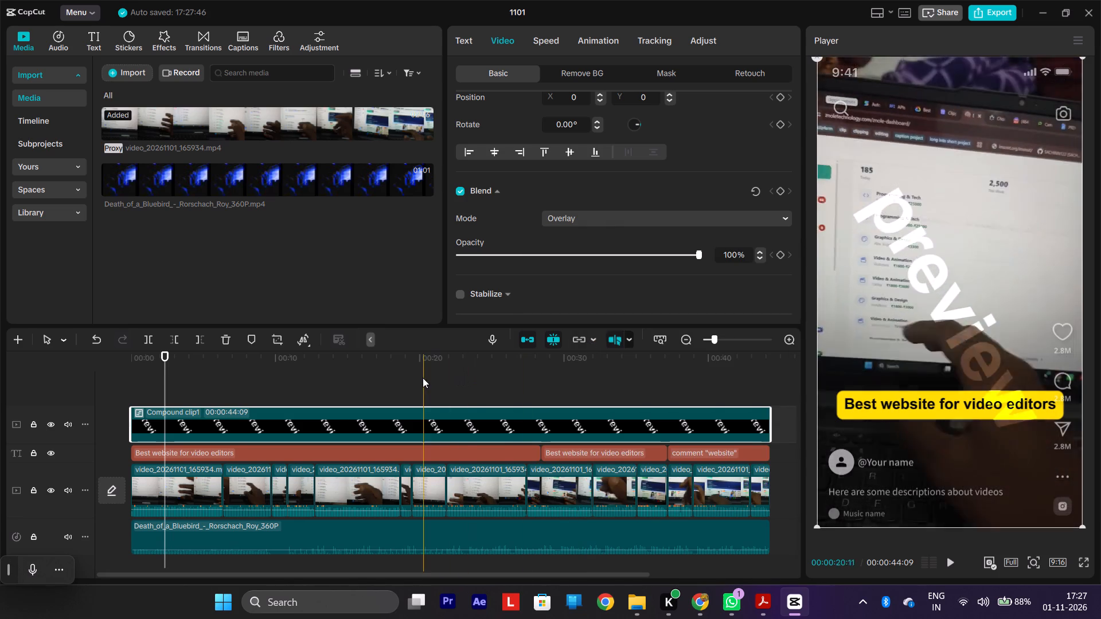
pyautogui.click(599, 262)
pyautogui.moveTo(599, 262); pyautogui.dragTo(526, 268)
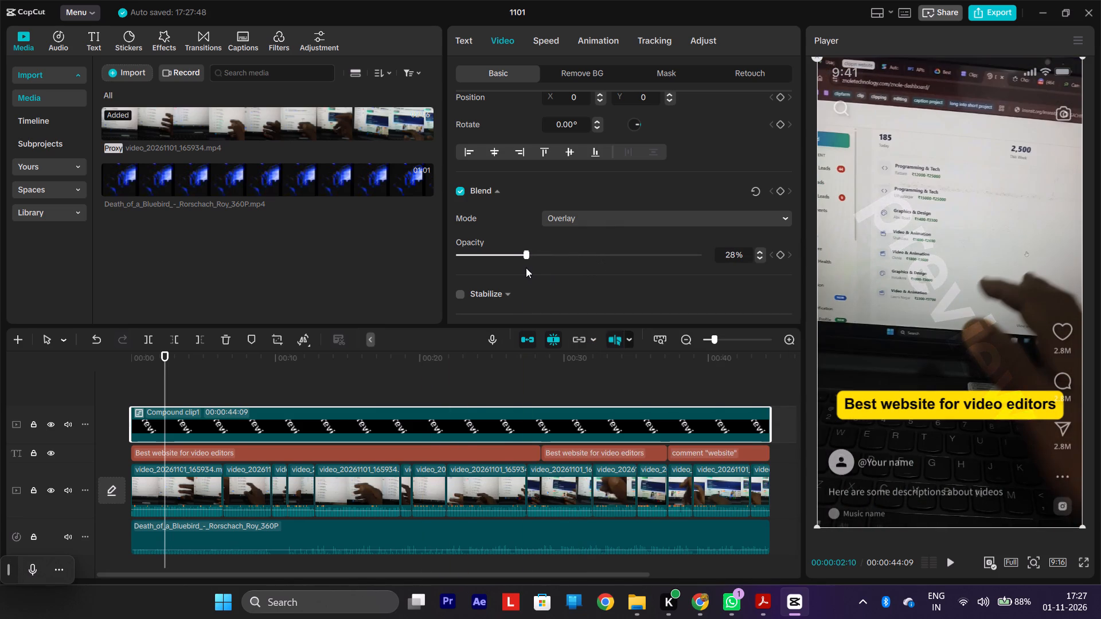
pyautogui.moveTo(526, 268); pyautogui.dragTo(560, 263)
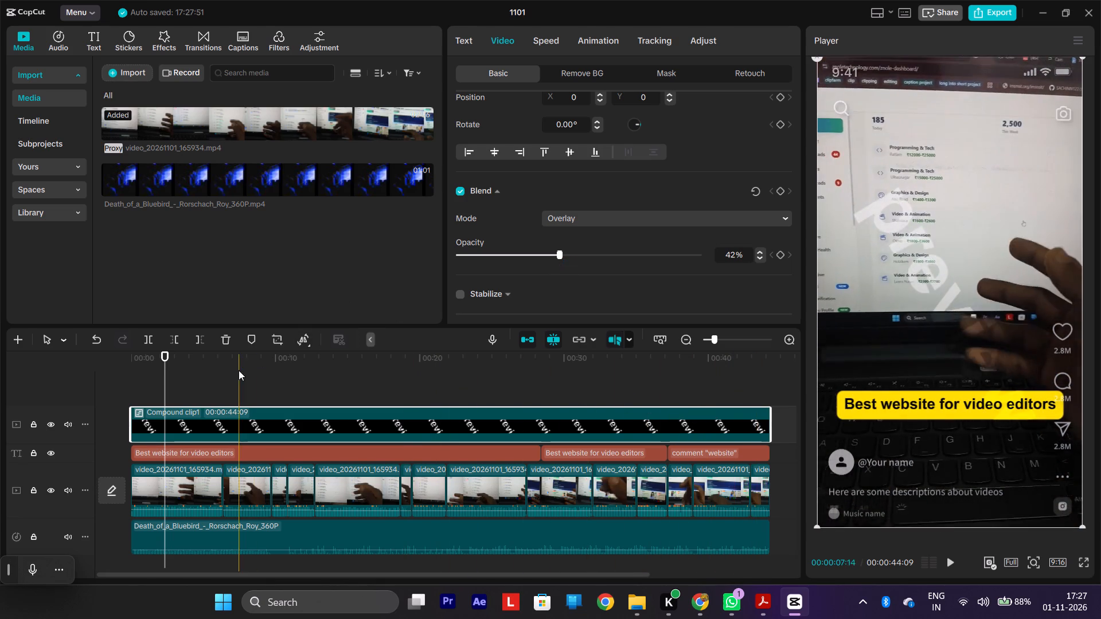
pyautogui.press('space')
pyautogui.press('space')
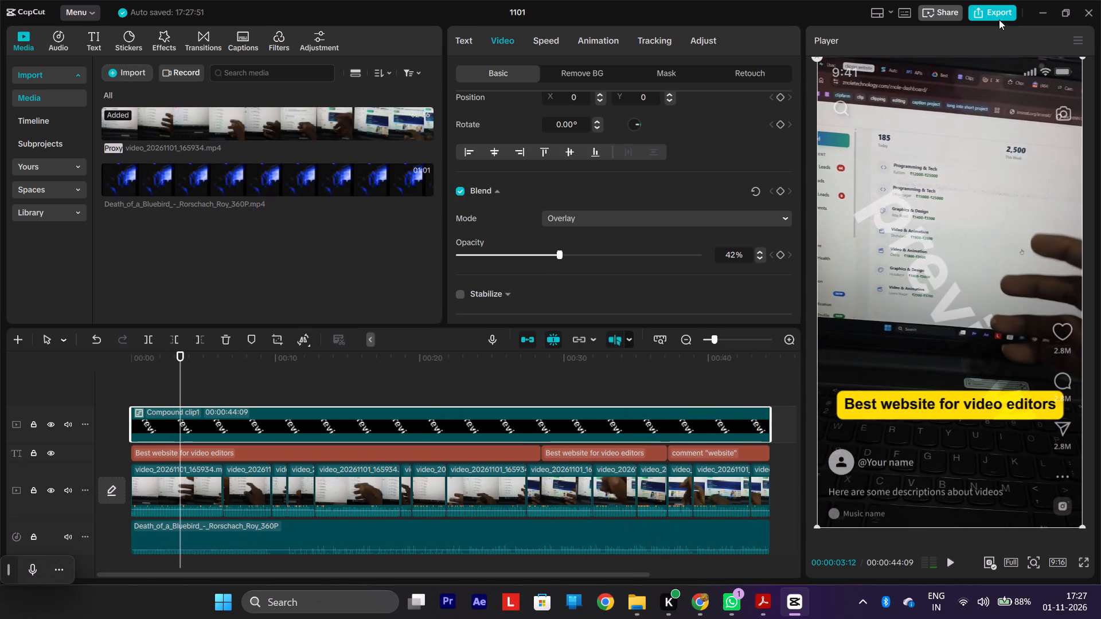
# Export the watermarked video as "znole demo" at 1080P, H.264, mp4, 30fps, and close the export window once it is saved.
pyautogui.click(999, 18)
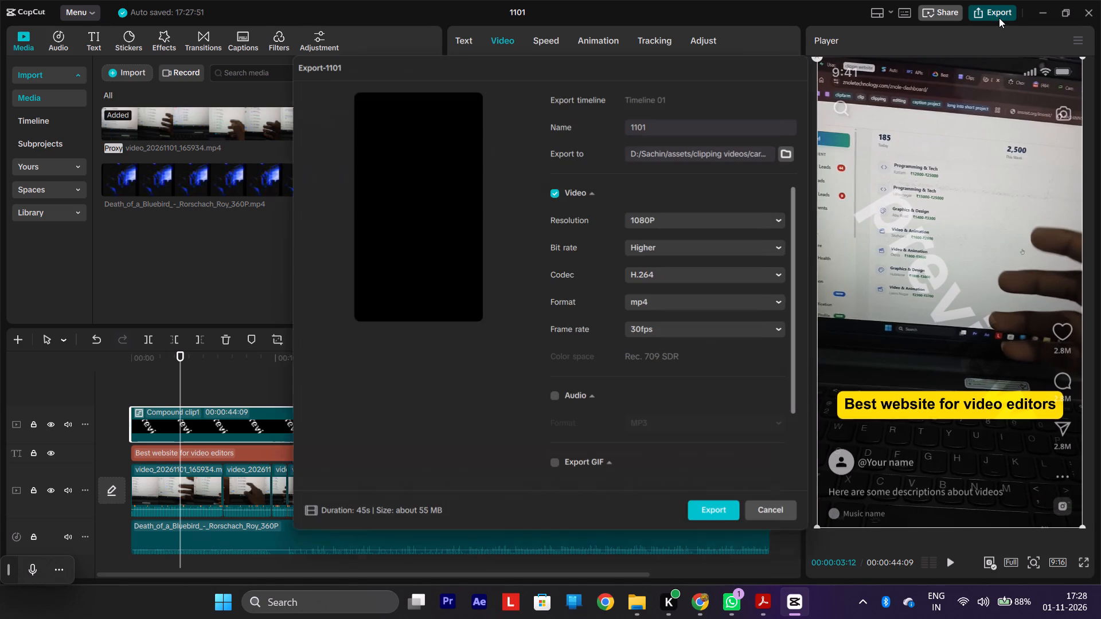
pyautogui.tripleClick(767, 126)
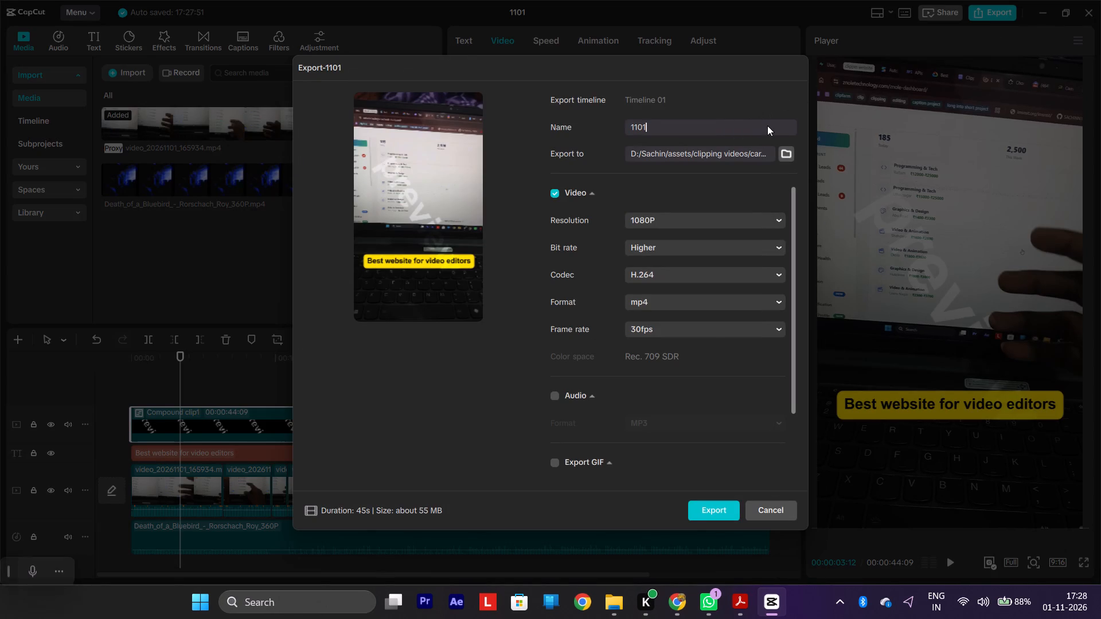
pyautogui.write('znole')
pyautogui.press('space')
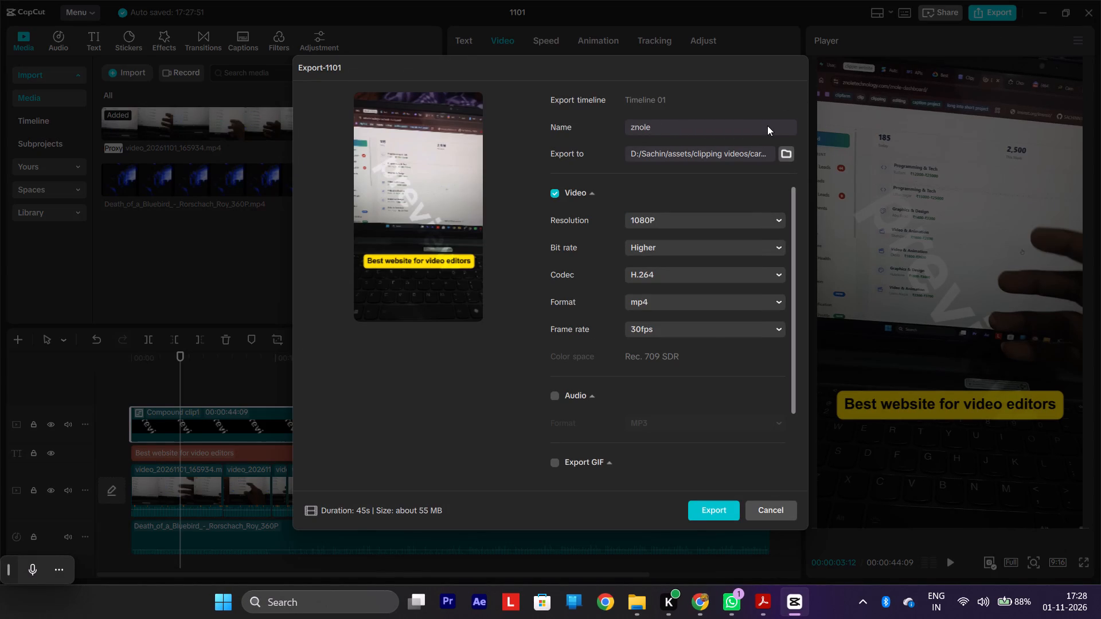
pyautogui.write('demo')
pyautogui.click(719, 504)
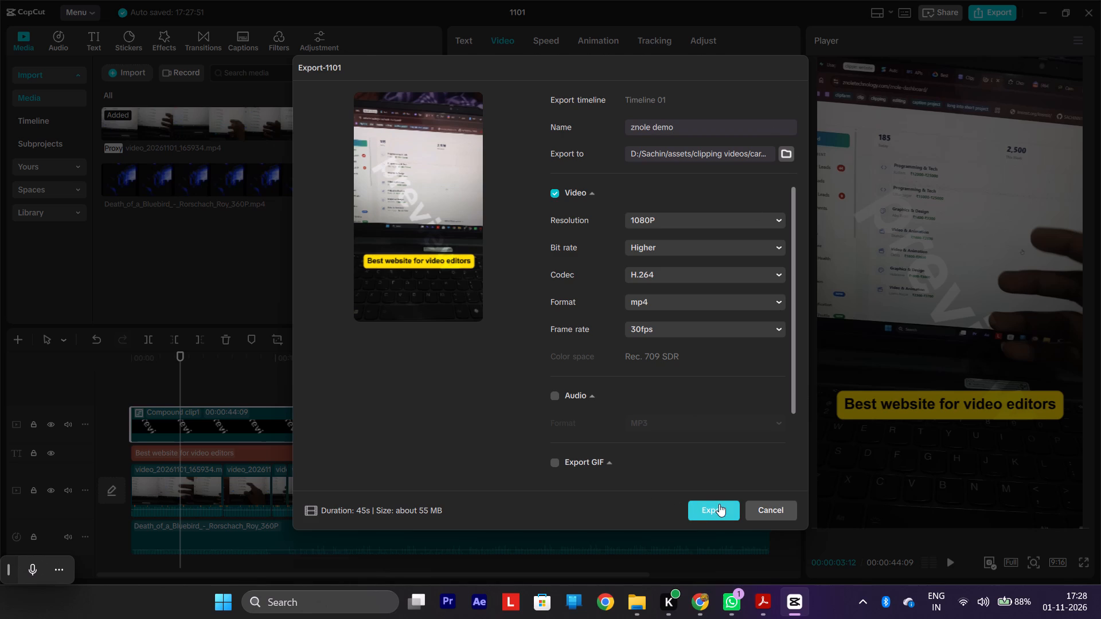
pyautogui.press('Escape')
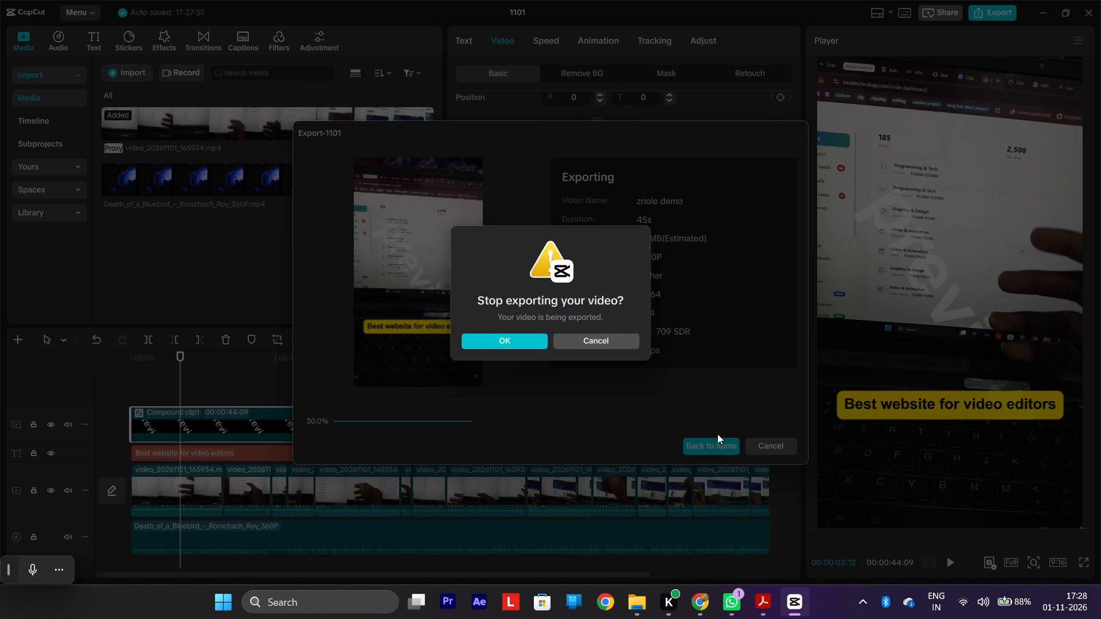
pyautogui.press('Return')
pyautogui.press('Return')
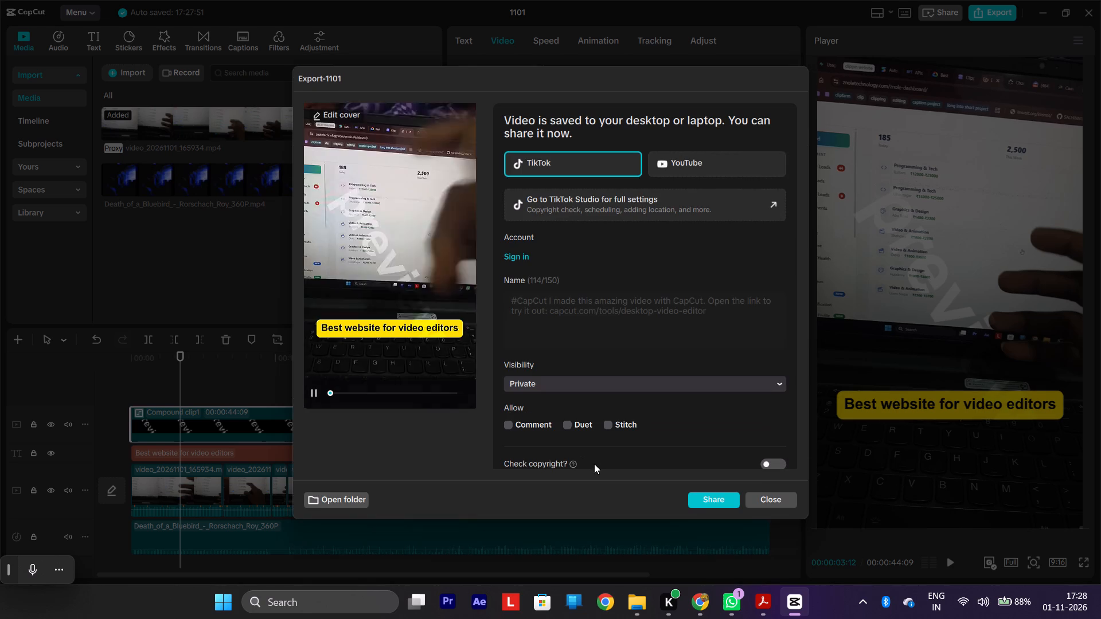
pyautogui.click(763, 501)
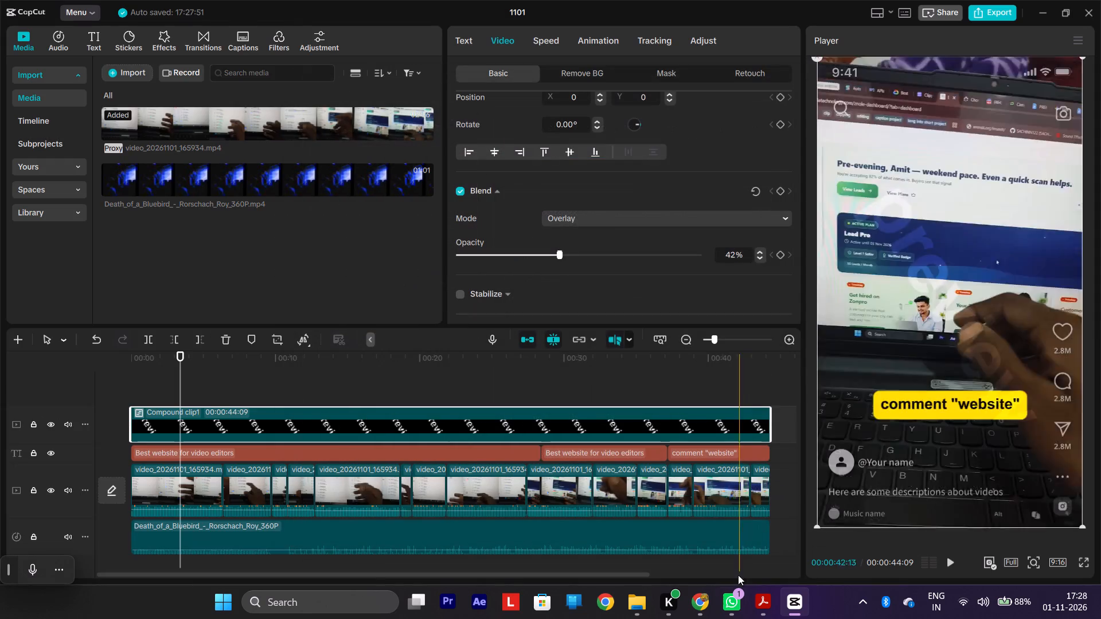
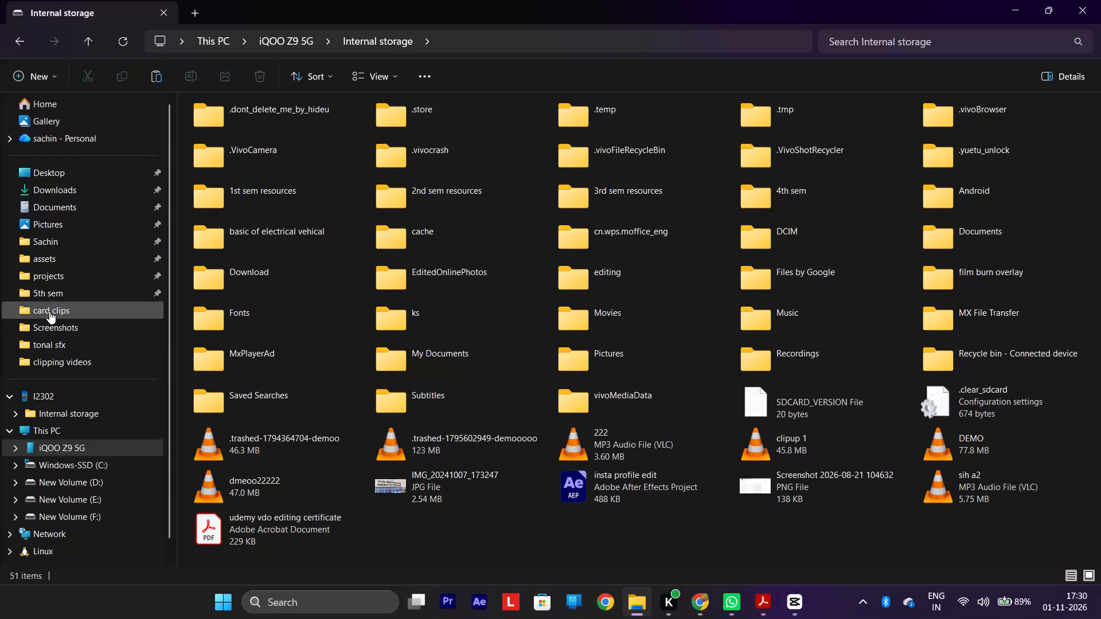
# Copy the znole demo and znole videos from the card clips folder into the Internal storage of the iQOO Z9 5G phone.
pyautogui.click(49, 311)
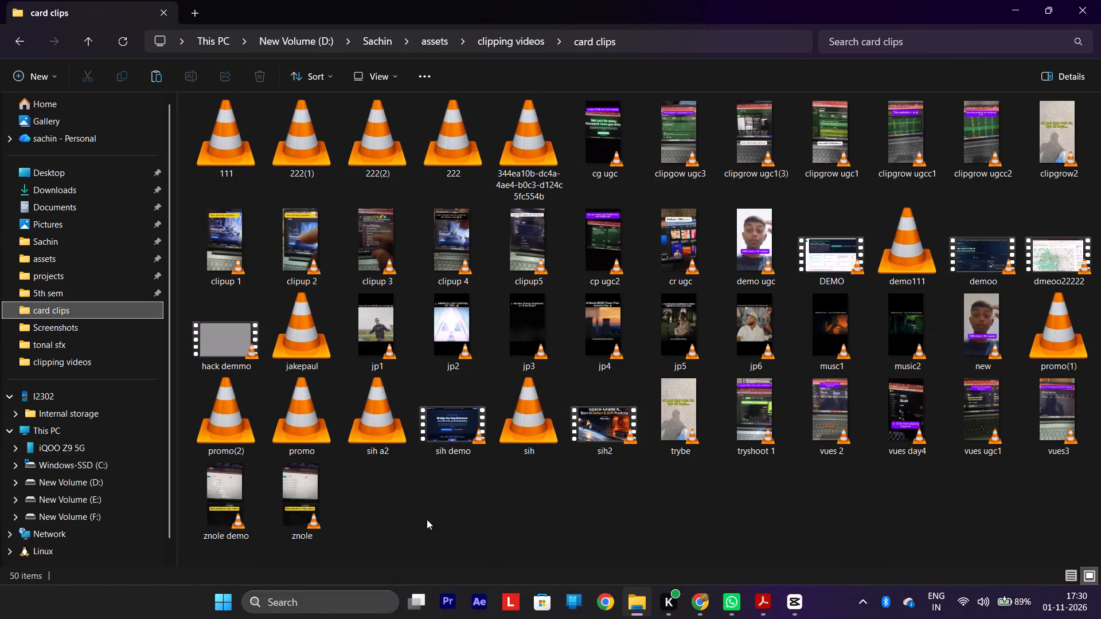
pyautogui.moveTo(353, 511); pyautogui.dragTo(191, 520)
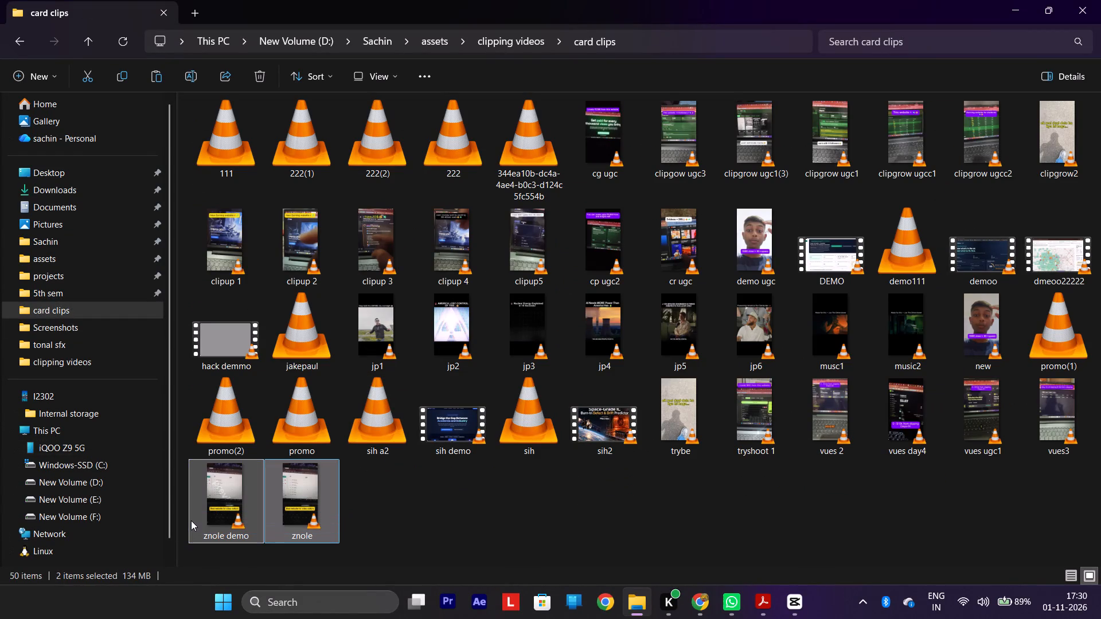
pyautogui.hotkey('ctrl', 'c')
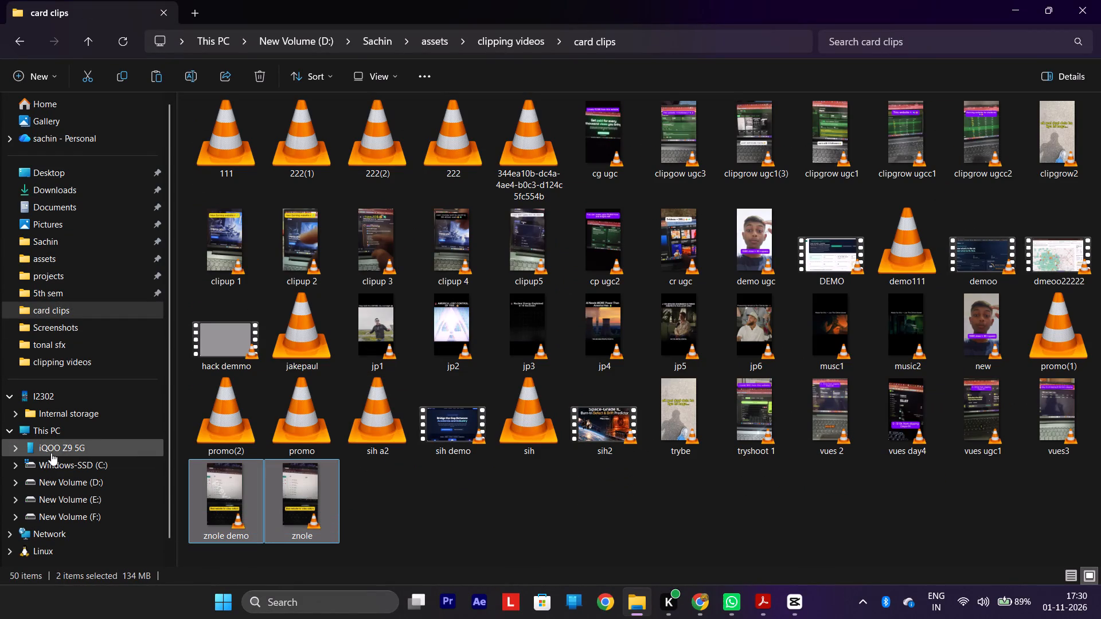
pyautogui.click(51, 453)
pyautogui.doubleClick(341, 120)
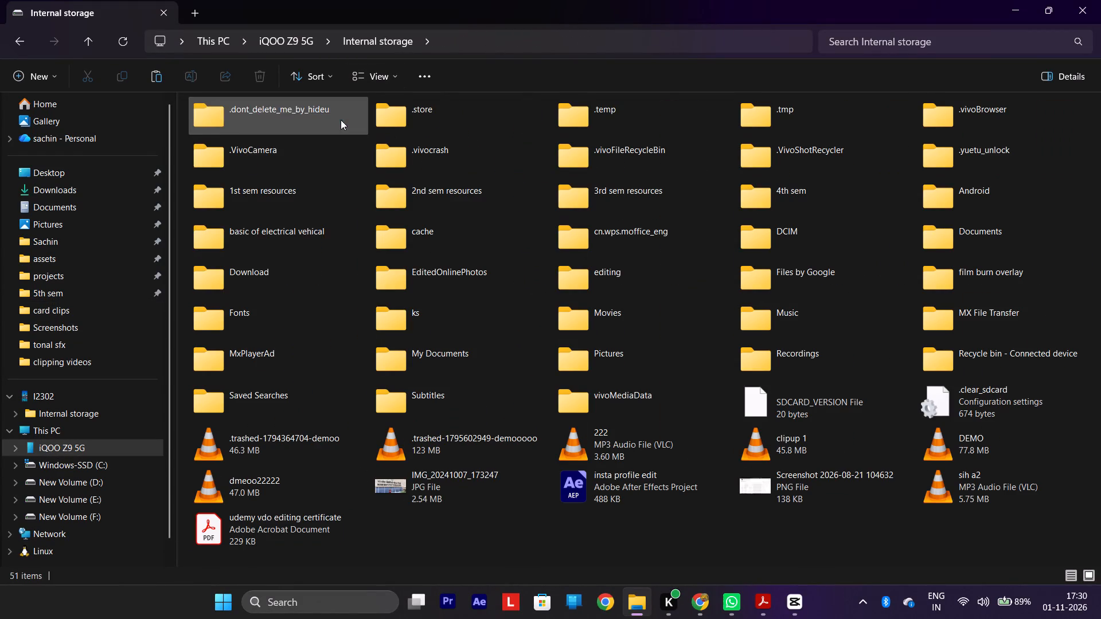
pyautogui.doubleClick(589, 290)
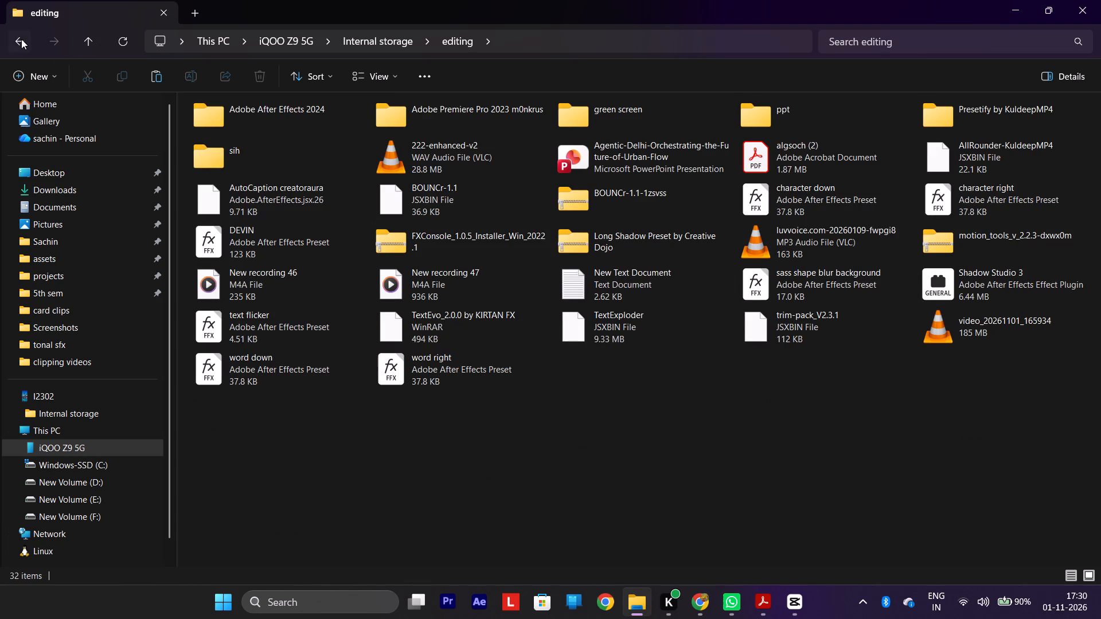
pyautogui.click(21, 39)
pyautogui.hotkey('ctrl', 'v')
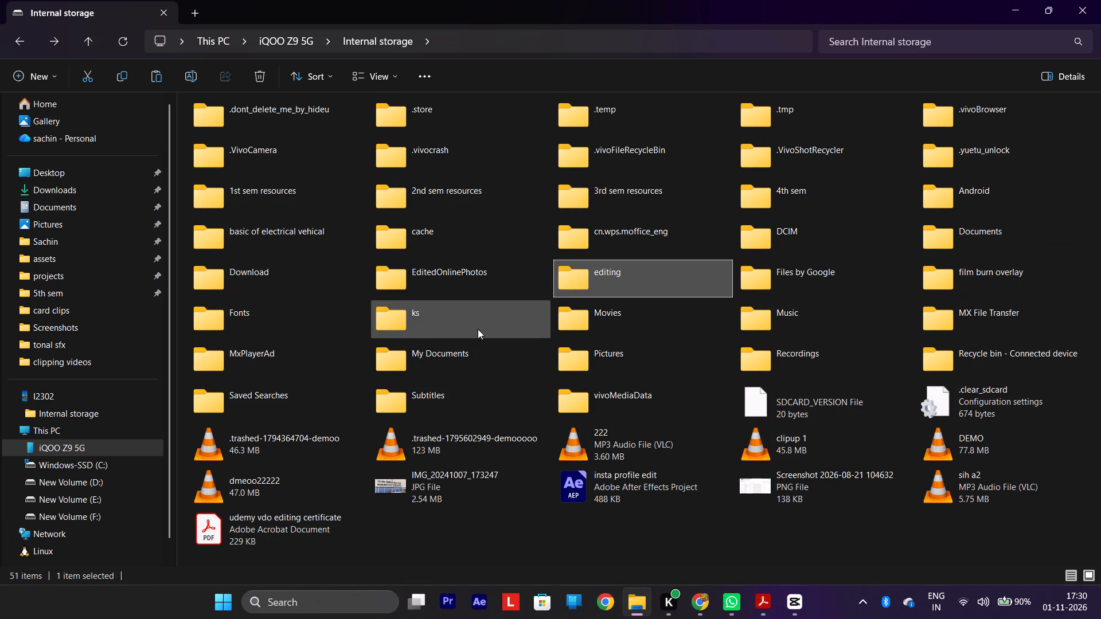